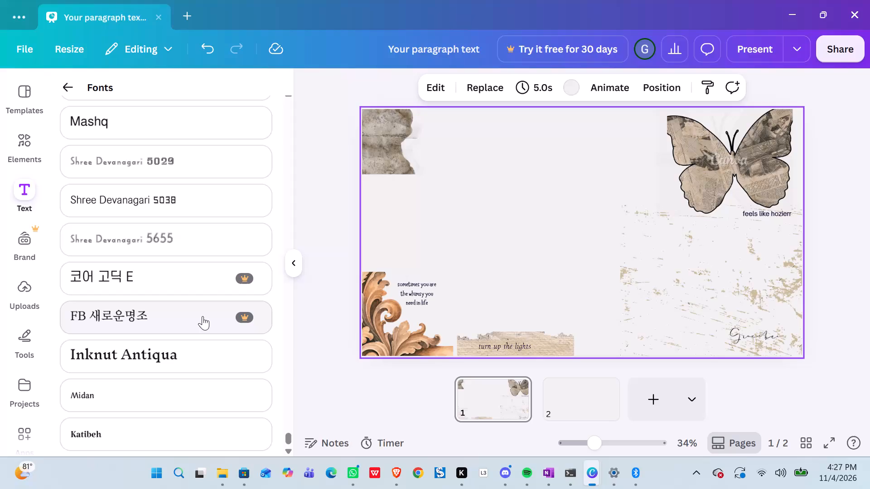
Browse the list of text fonts for a style that suits the vintage collage on page 1.
scroll(203, 316, down, 6)
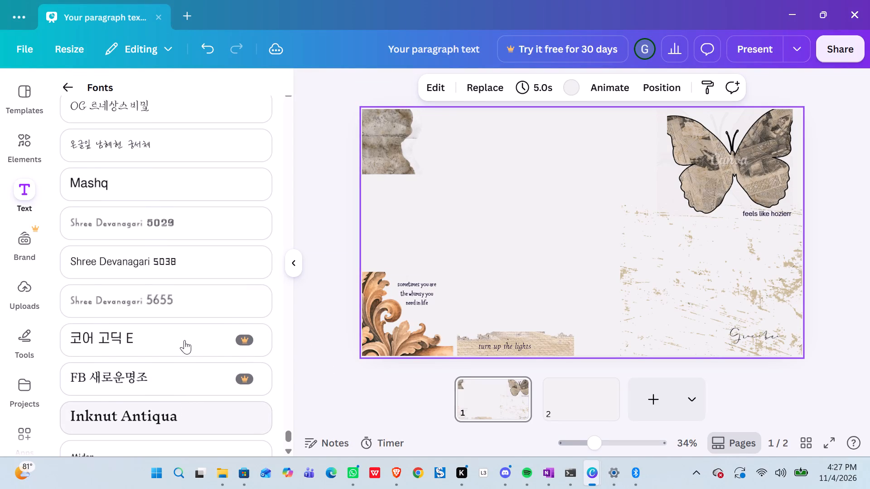
scroll(184, 340, down, 1)
scroll(184, 340, up, 7)
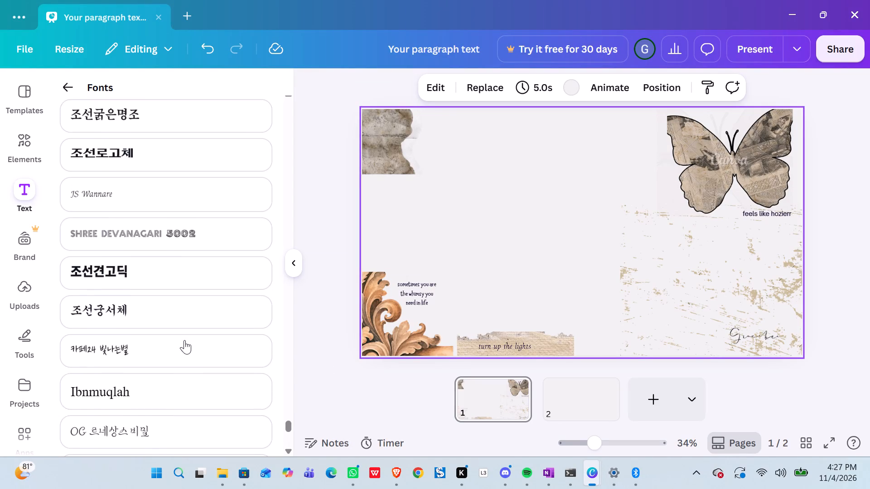
scroll(184, 340, up, 7)
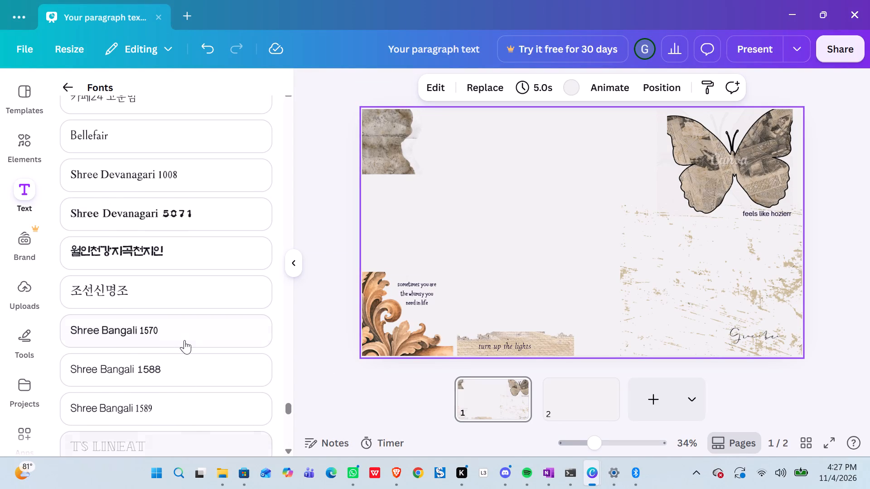
scroll(184, 340, up, 2)
click(466, 195)
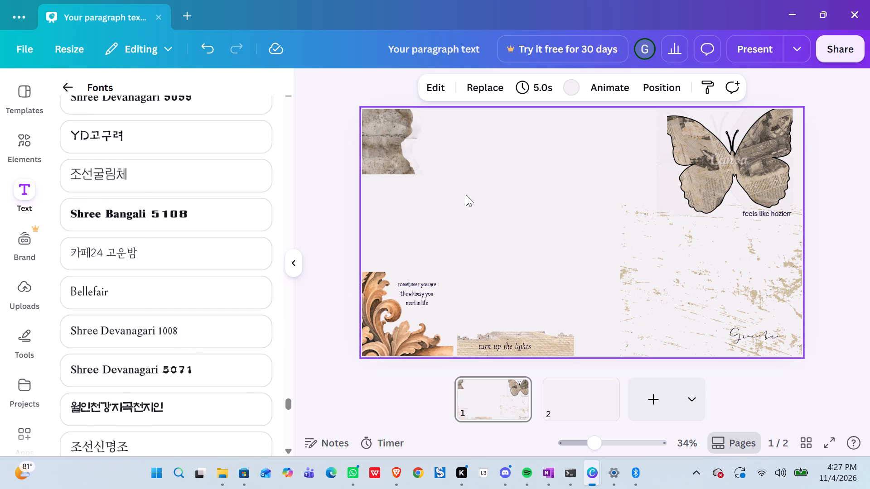
scroll(204, 262, up, 2)
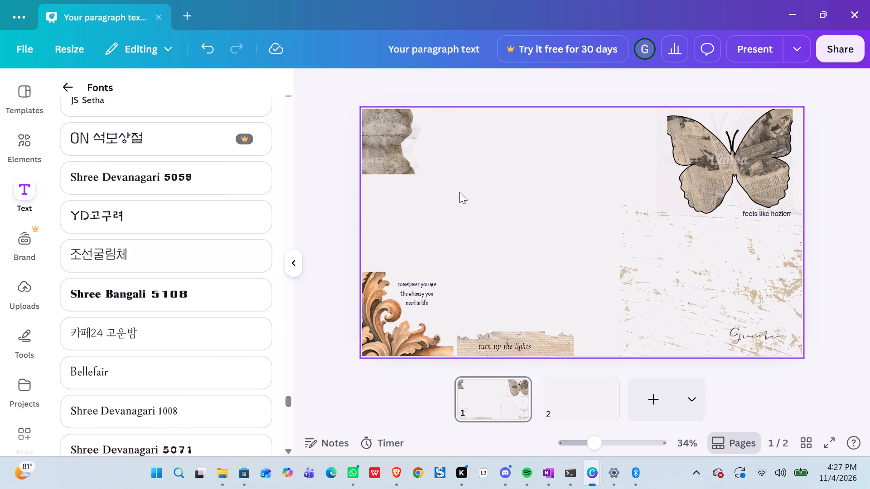
click(459, 192)
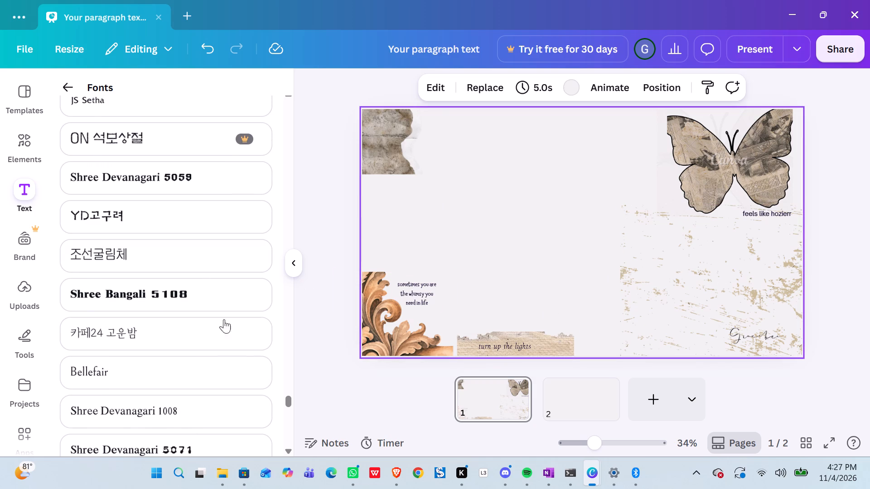
scroll(77, 184, up, 3)
Look through the graphics elements for the "vintage" search for another decoration suited to the page 1 collage.
click(24, 138)
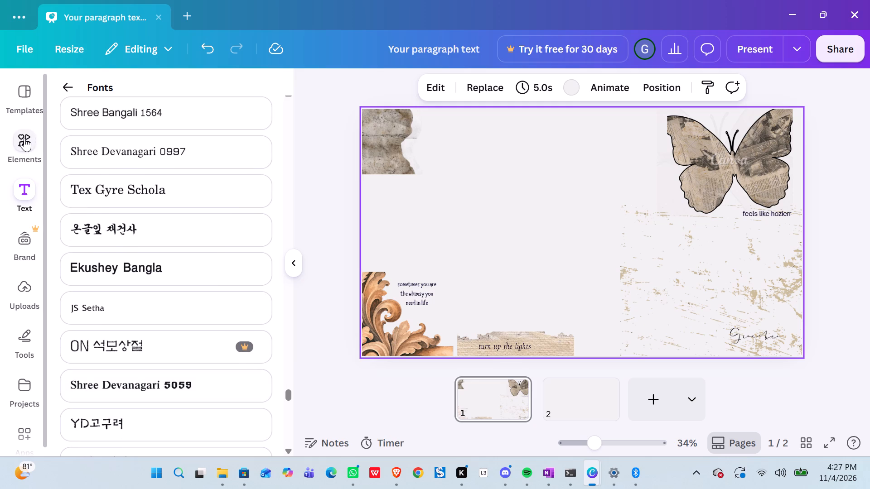
scroll(187, 287, down, 2)
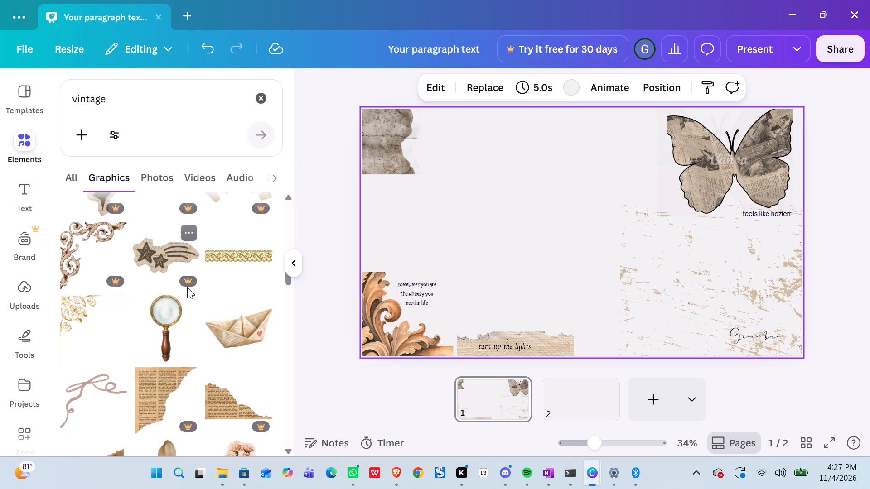
scroll(187, 287, down, 4)
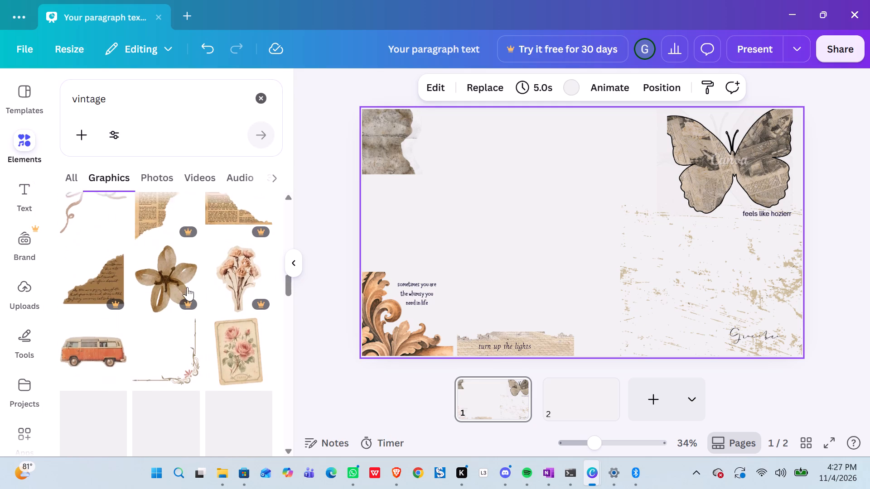
scroll(187, 287, down, 2)
scroll(173, 349, down, 1)
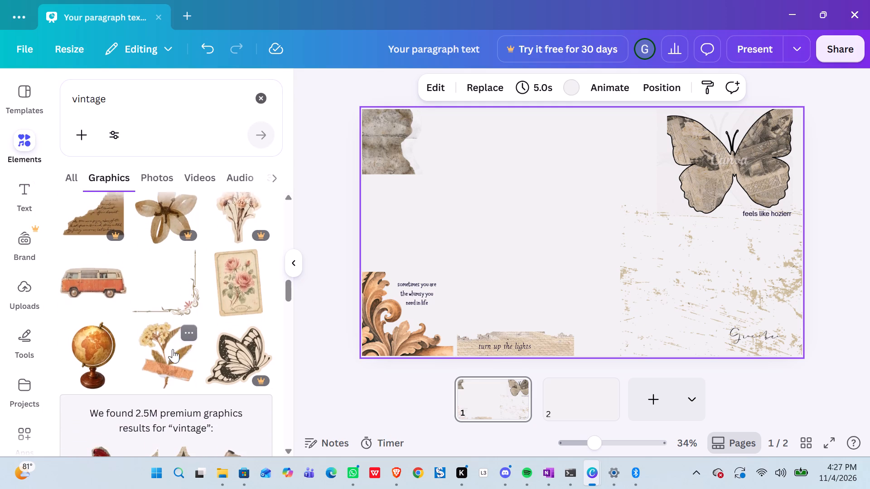
scroll(173, 349, down, 1)
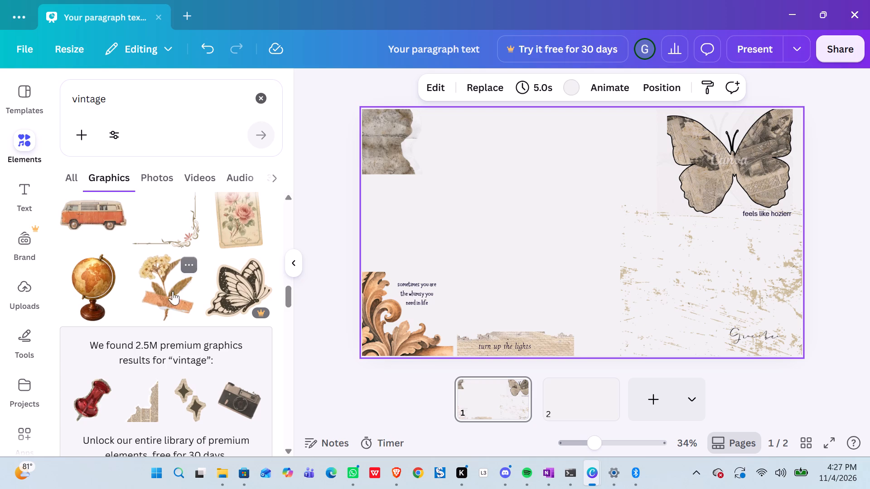
scroll(172, 320, down, 3)
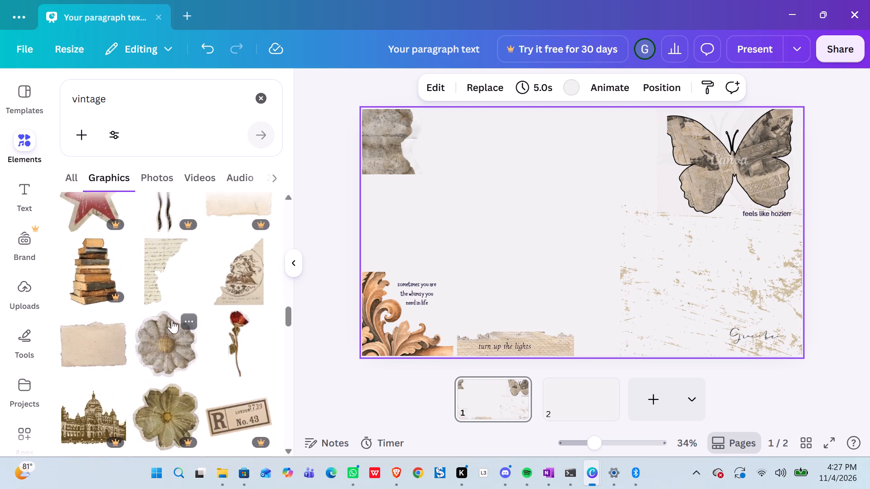
scroll(207, 358, down, 2)
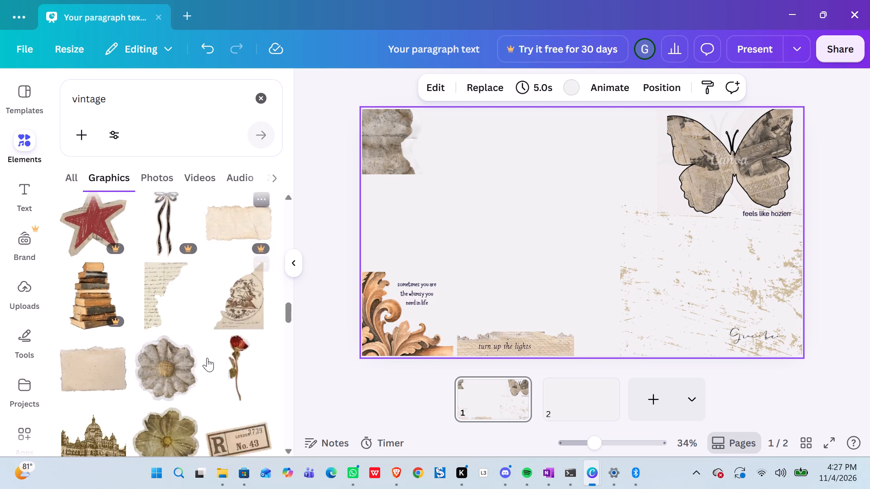
scroll(207, 358, down, 7)
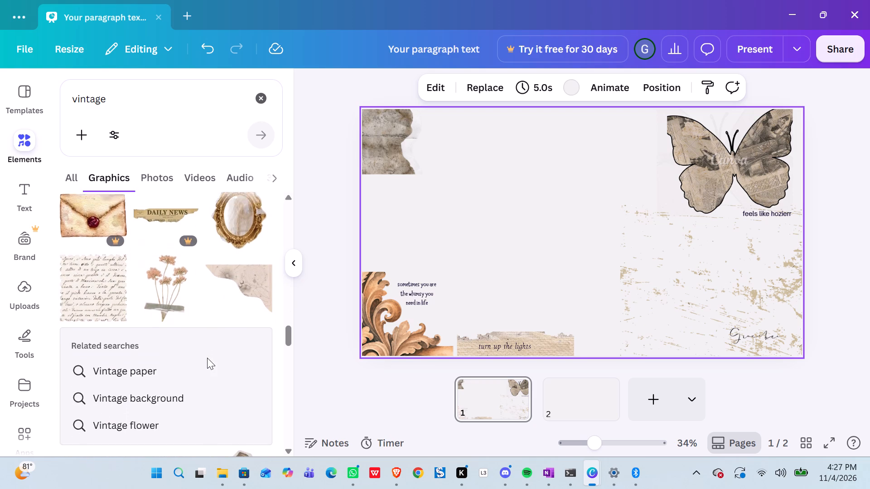
scroll(207, 358, down, 4)
scroll(207, 358, right, 3)
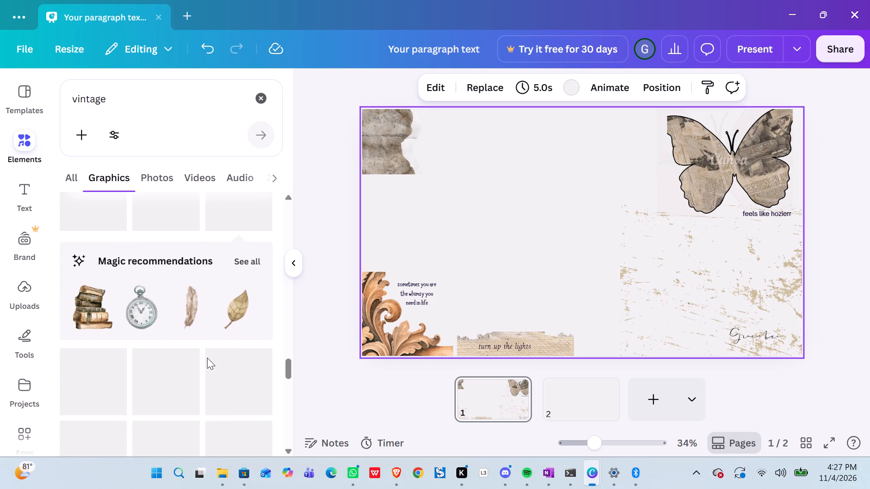
scroll(207, 358, right, 1)
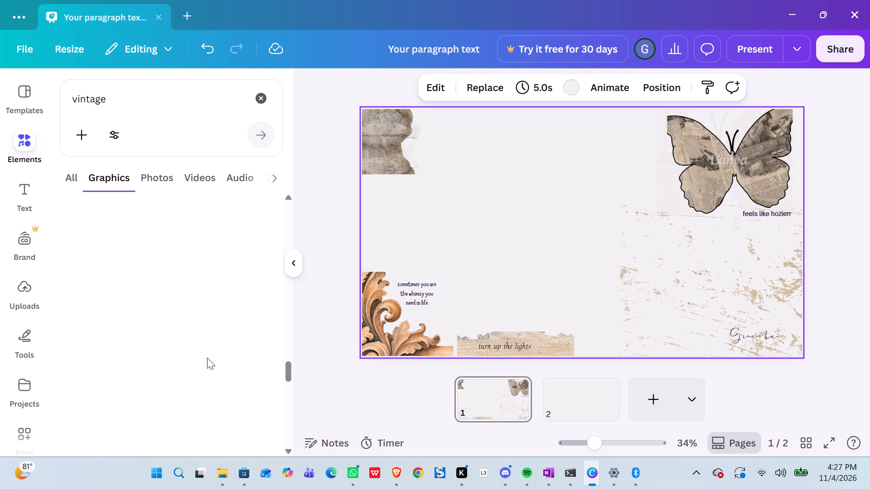
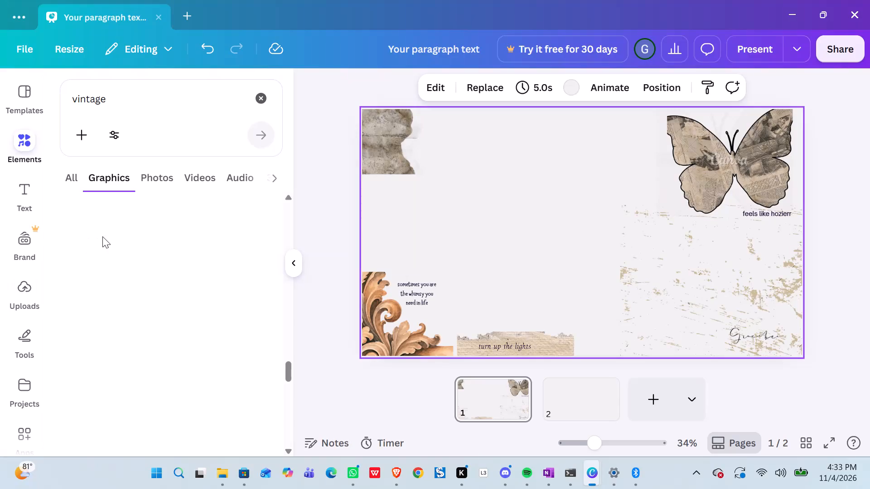
Add the red rose stem photo from the "vintage" photo results to page 1.
click(159, 169)
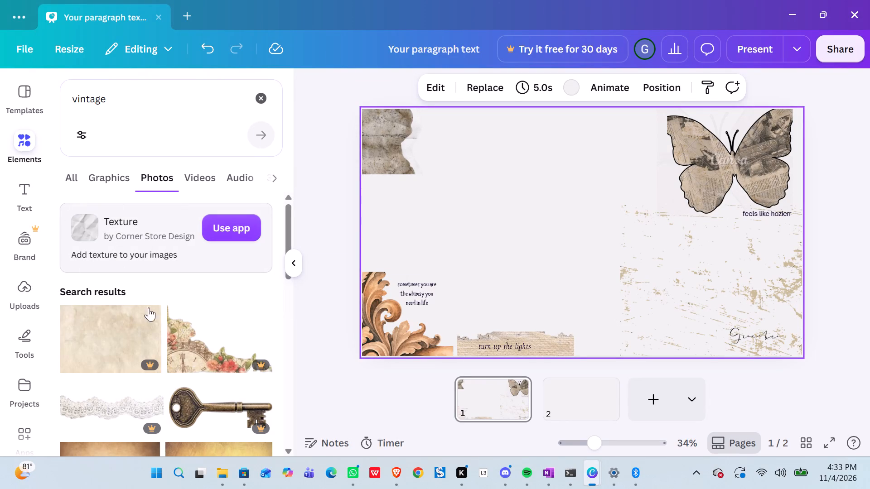
scroll(156, 321, down, 5)
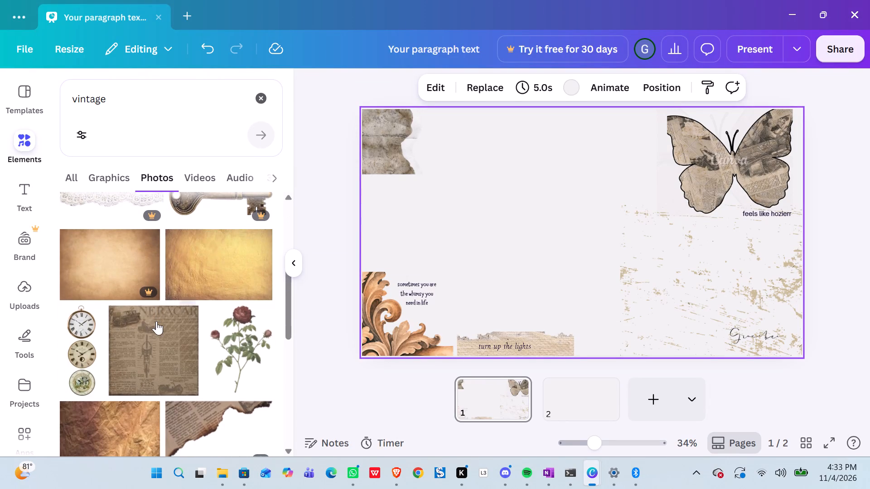
click(261, 347)
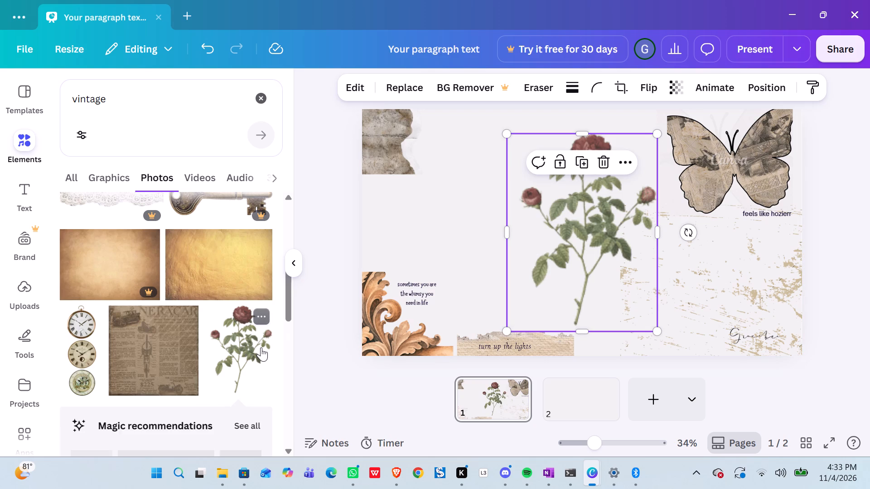
Shrink the rose to a small accent and place it in the page's bottom-right corner, at the end of the script signature text.
drag(652, 333, 640, 316)
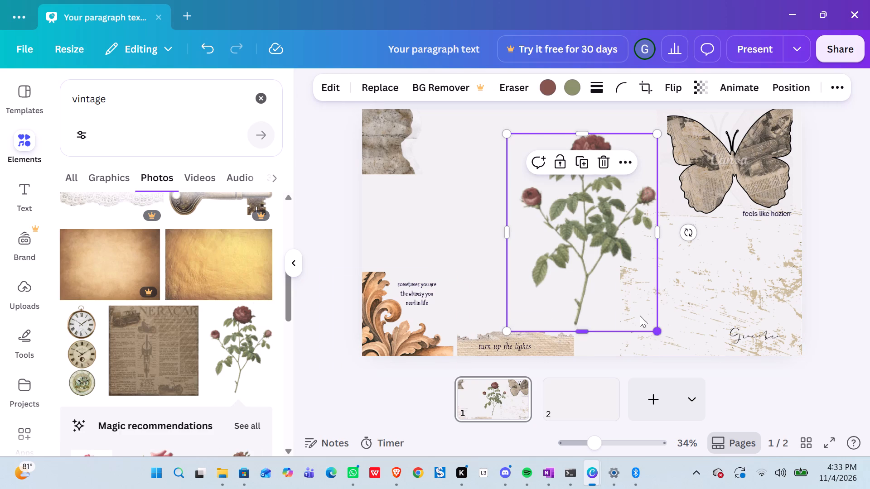
drag(640, 316, 552, 166)
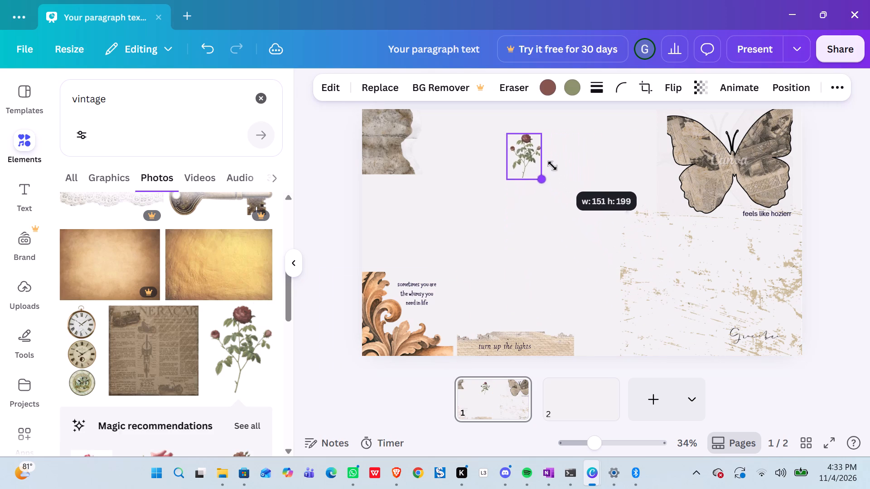
drag(552, 166, 558, 173)
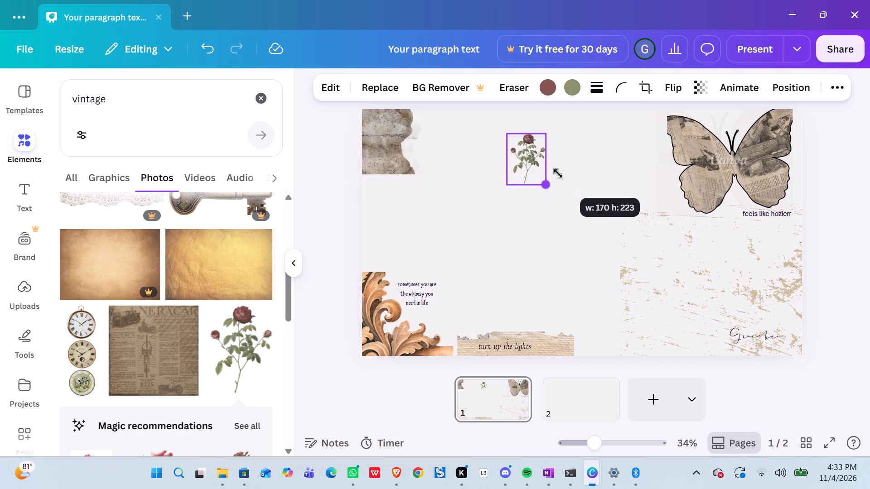
drag(558, 173, 549, 167)
drag(519, 161, 793, 332)
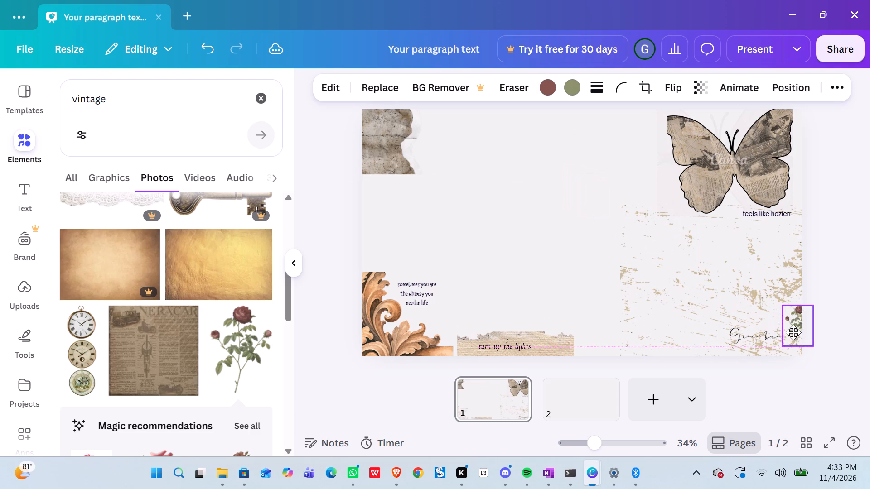
drag(793, 332, 785, 343)
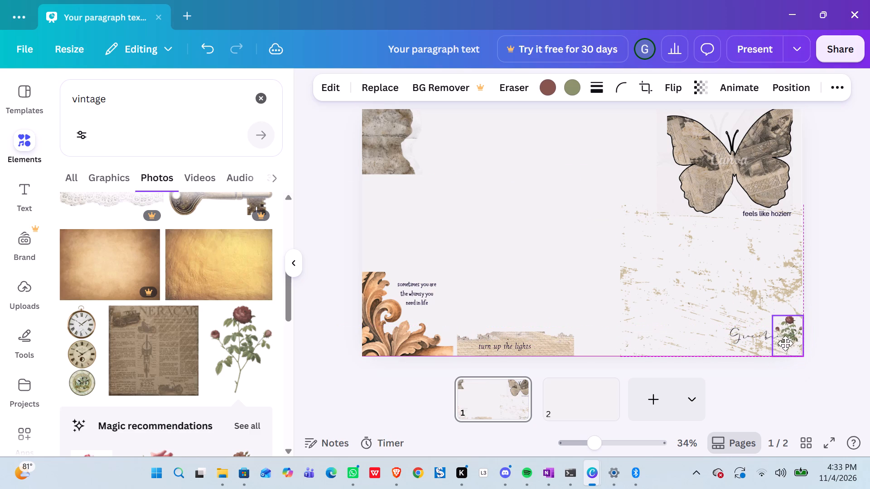
drag(785, 343, 784, 338)
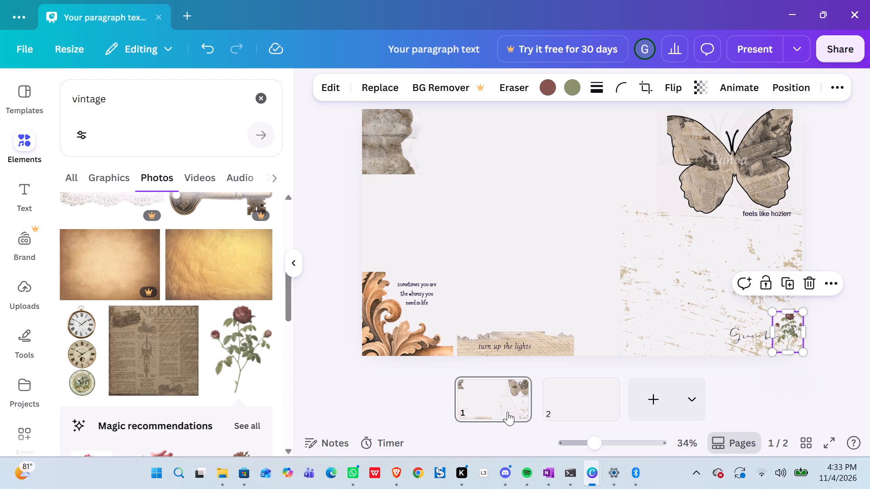
click(551, 269)
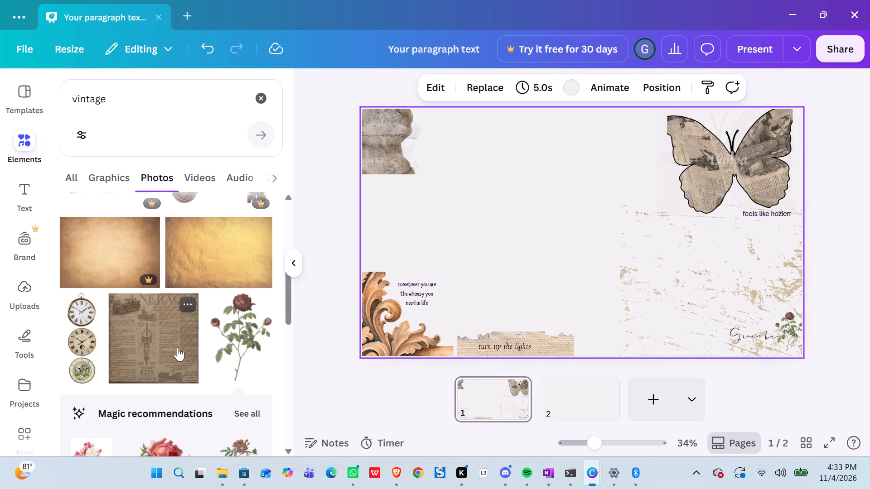
Look through the "vintage" photo results for another decoration suited to the page 1 collage.
scroll(178, 347, right, 2)
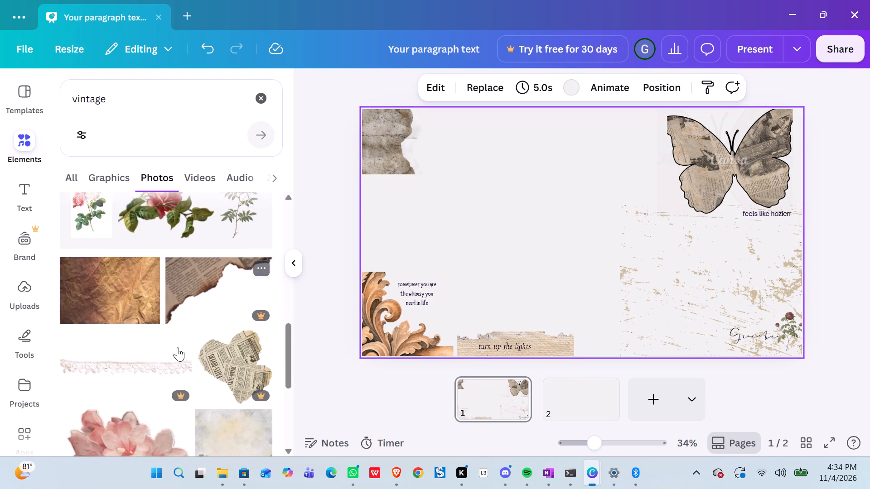
scroll(178, 347, down, 5)
scroll(178, 347, up, 1)
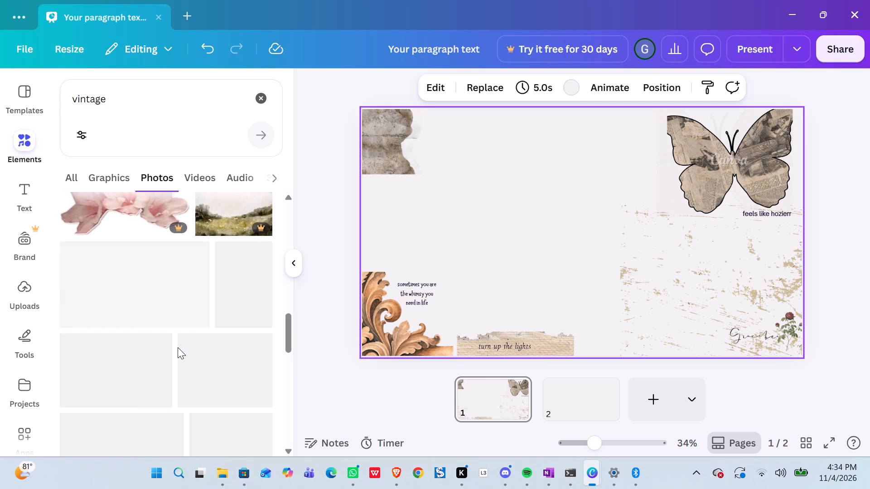
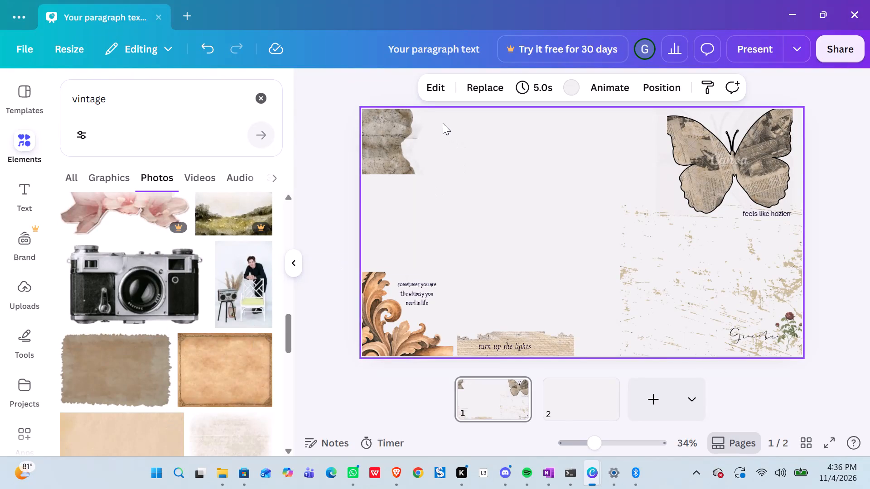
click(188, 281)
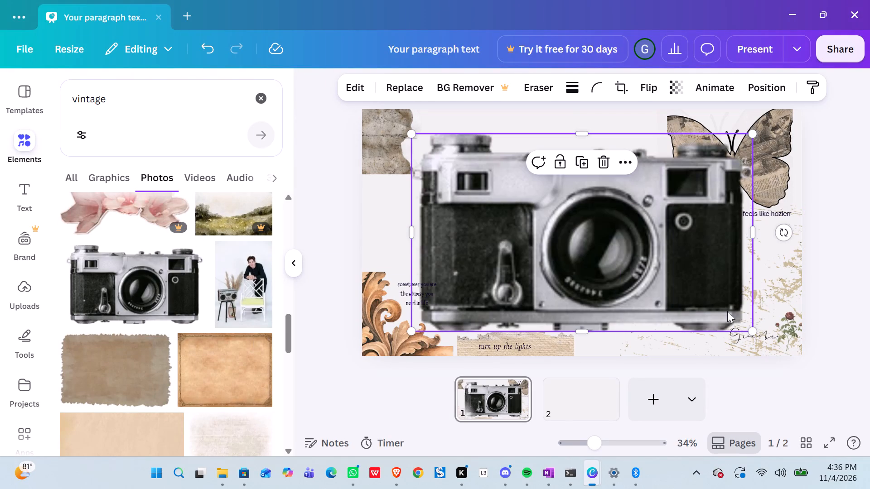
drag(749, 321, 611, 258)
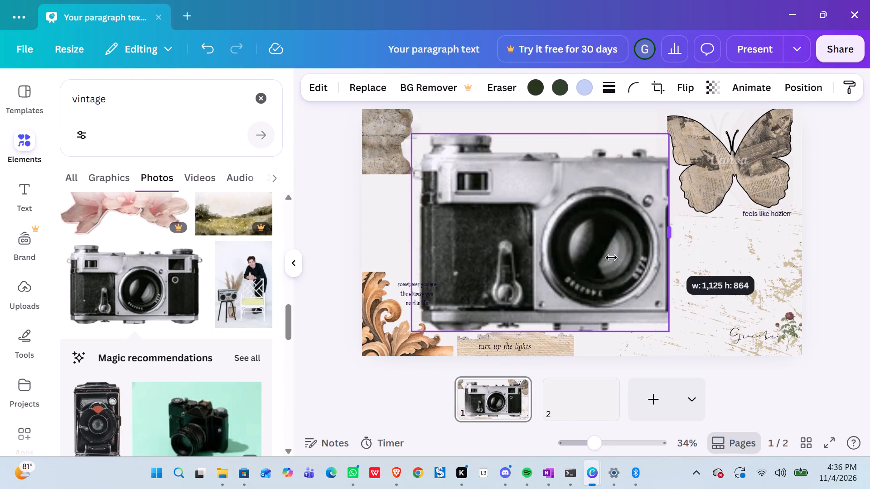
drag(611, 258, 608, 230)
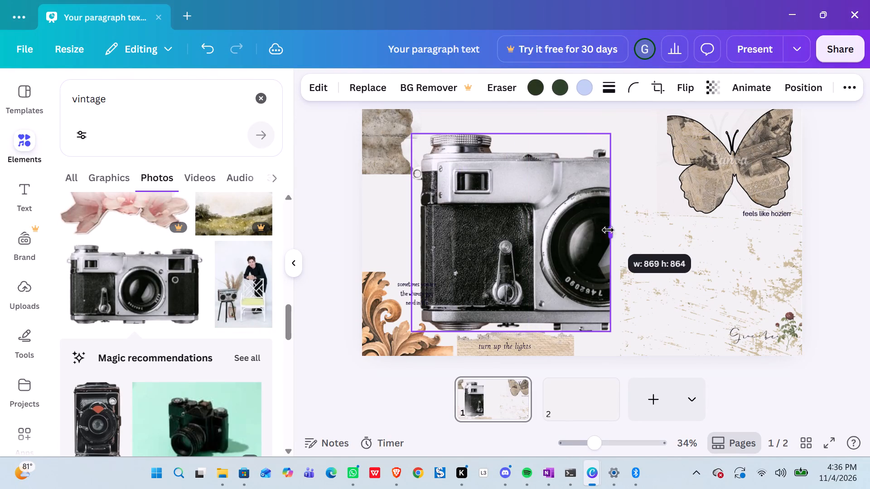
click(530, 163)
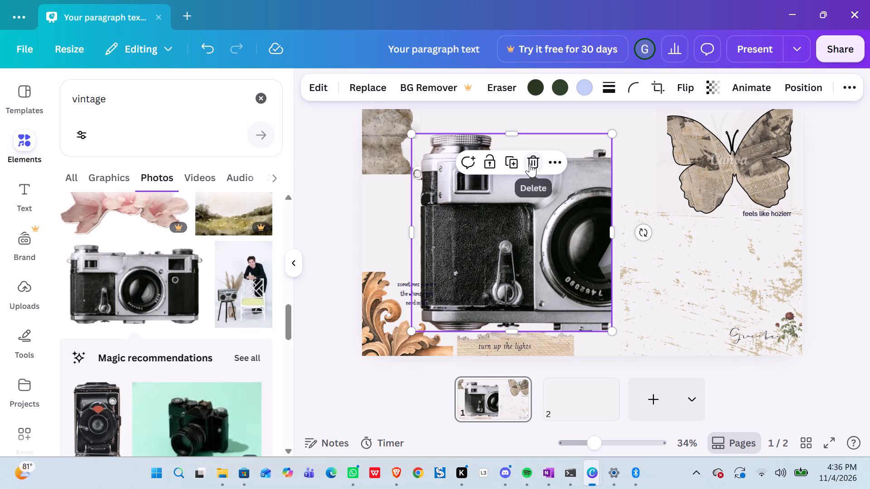
Look through the "vintage" photo results for more cutouts suited to the page 1 collage.
drag(236, 311, 242, 245)
scroll(239, 273, down, 1)
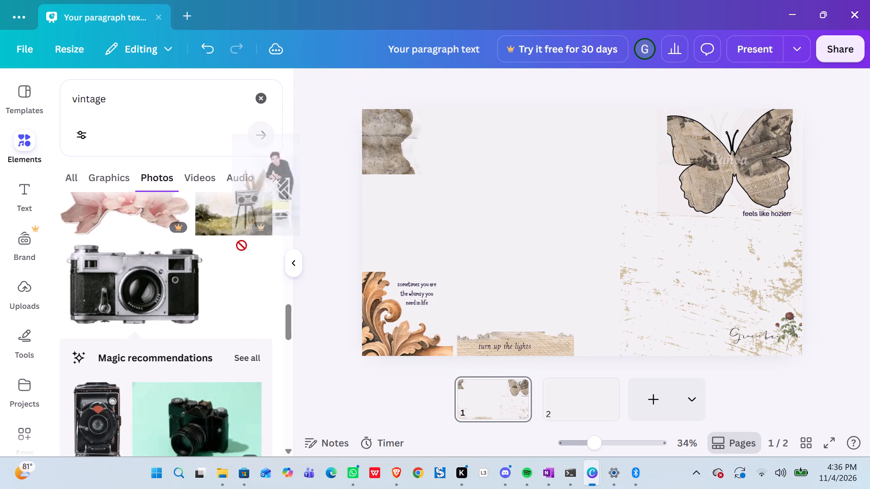
drag(242, 245, 220, 293)
drag(284, 364, 314, 209)
scroll(294, 295, down, 1)
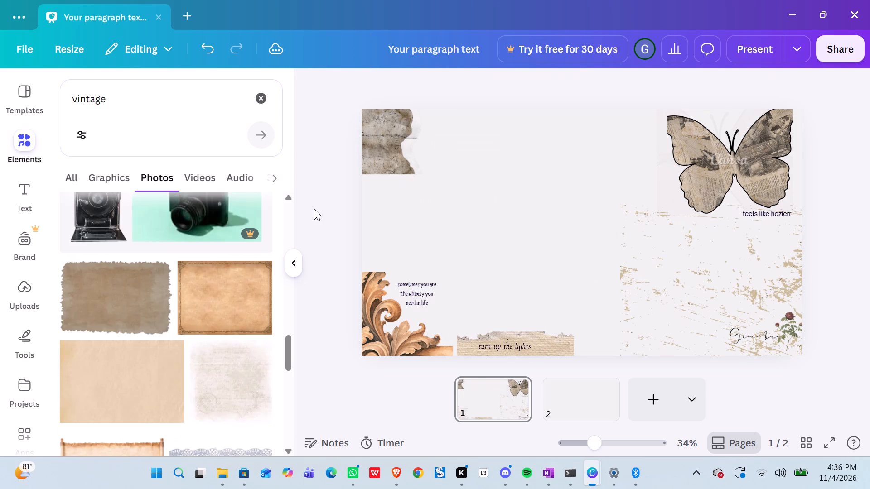
drag(314, 209, 314, 208)
scroll(314, 209, down, 1)
scroll(213, 269, up, 4)
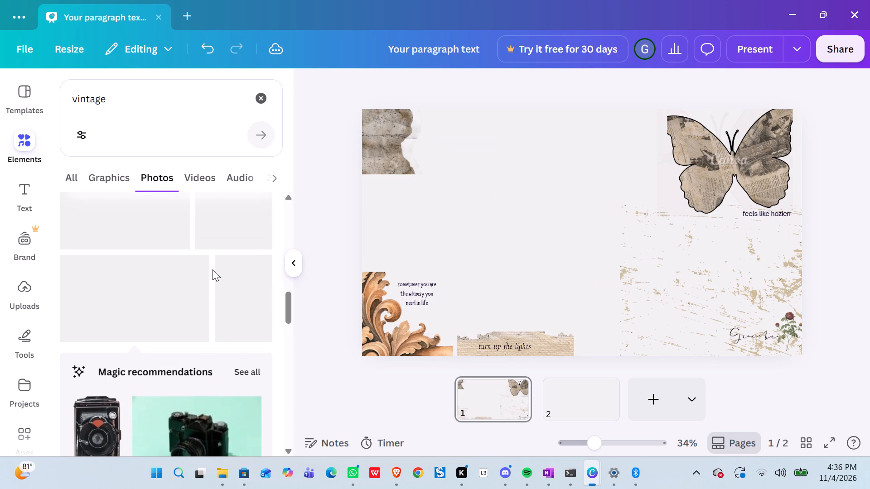
scroll(213, 269, down, 8)
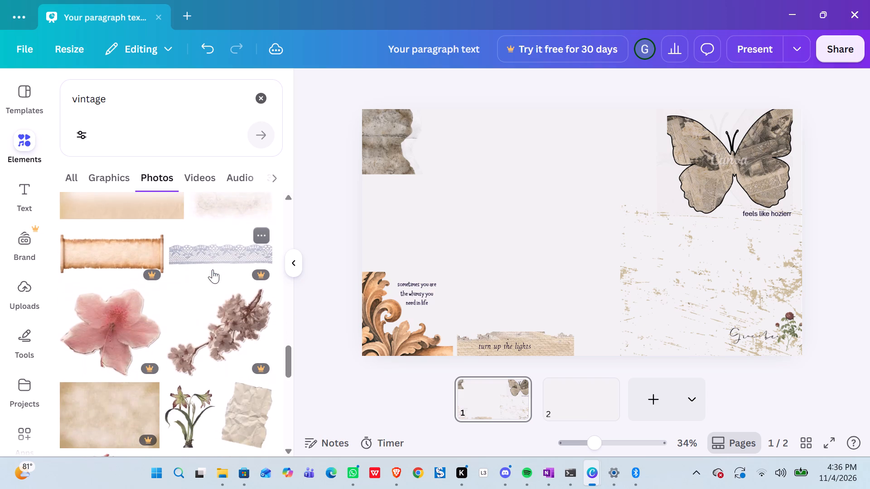
scroll(213, 269, down, 4)
scroll(213, 269, up, 1)
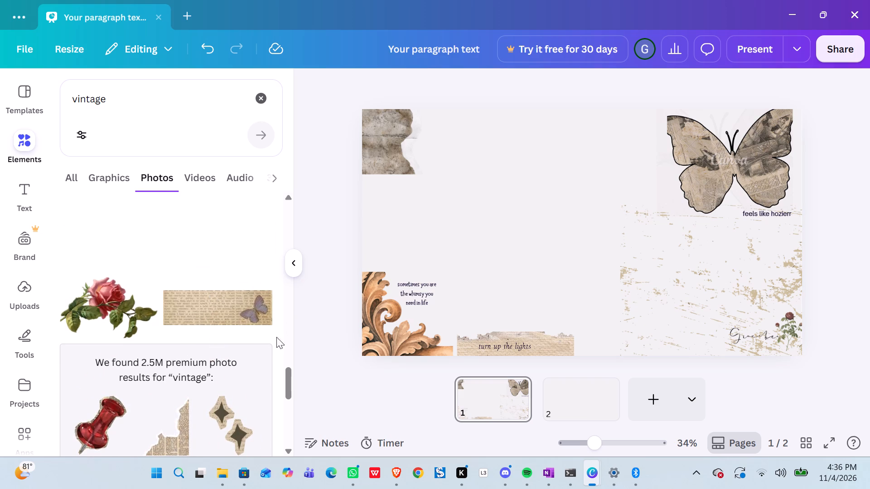
scroll(206, 378, down, 4)
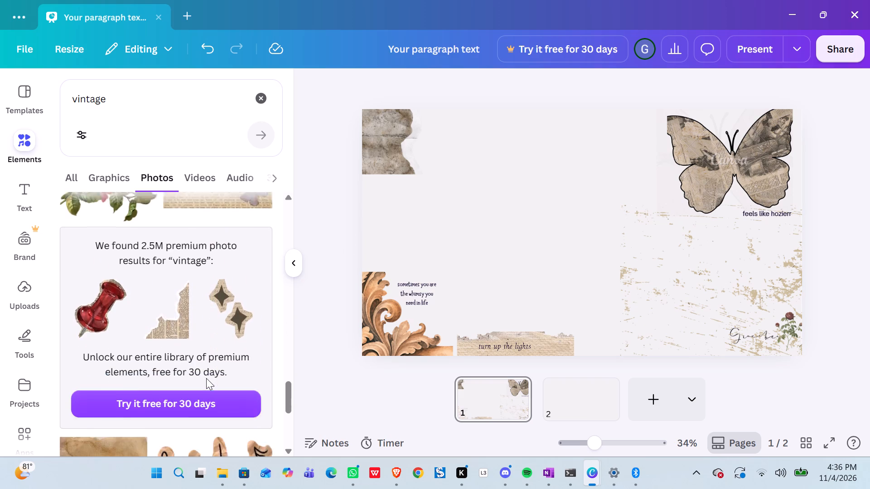
scroll(206, 378, down, 7)
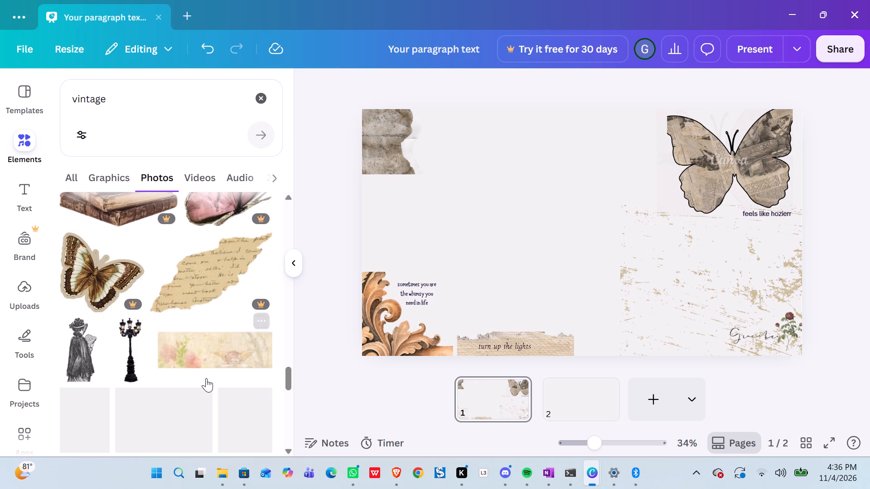
scroll(206, 378, right, 2)
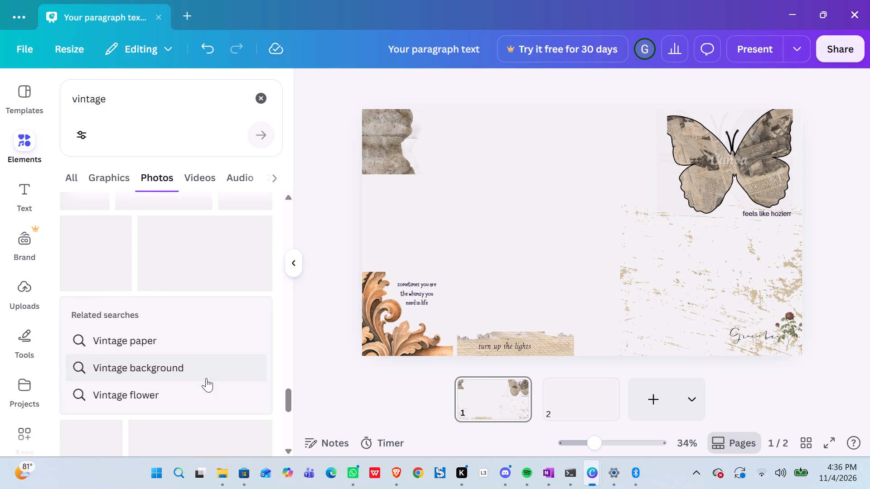
scroll(206, 378, up, 5)
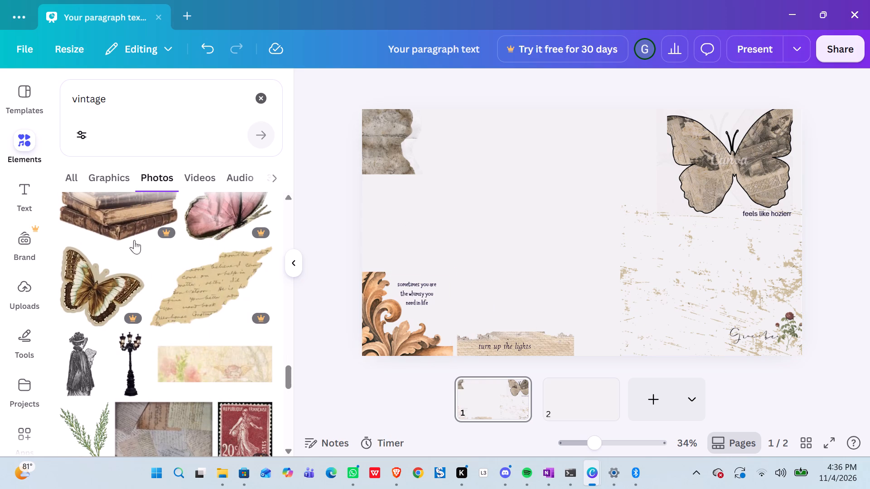
Add the brown-and-white butterfly cutout from the "vintage" photo results to page 1.
click(115, 267)
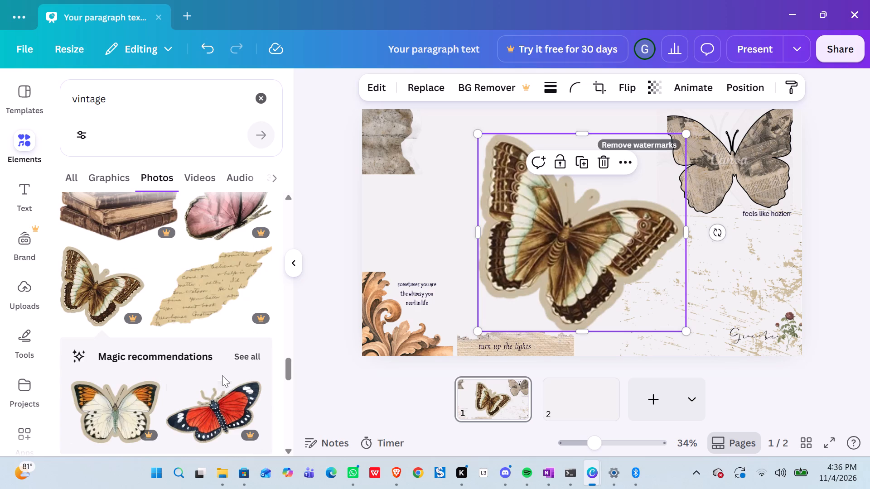
Add the engraved photo of the cloaked woman reading to page 1 and shrink it near the page's top-left corner.
scroll(158, 313, down, 4)
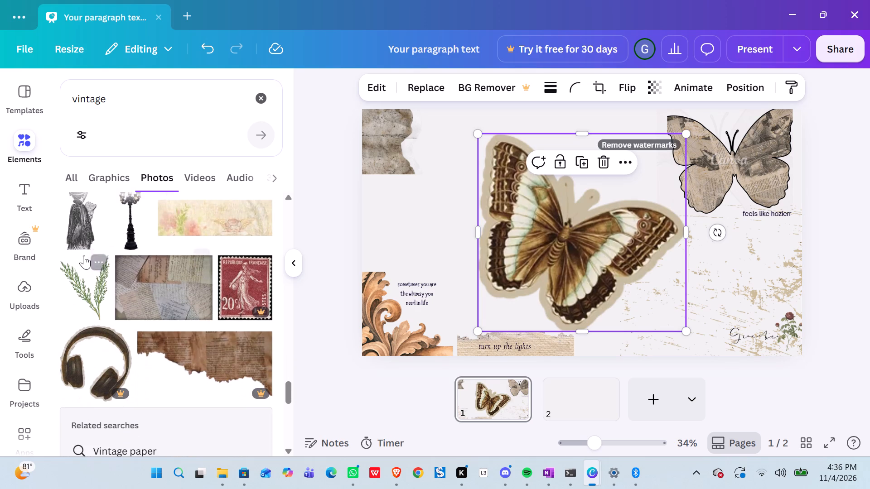
click(82, 226)
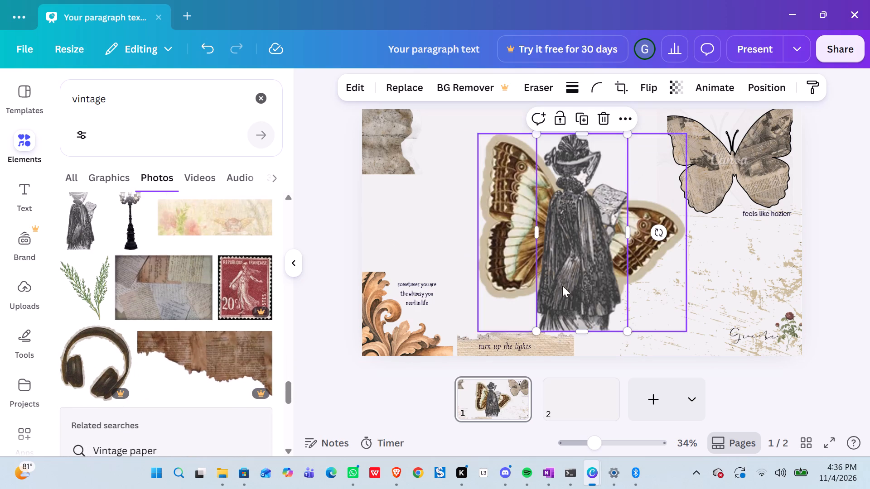
click(634, 339)
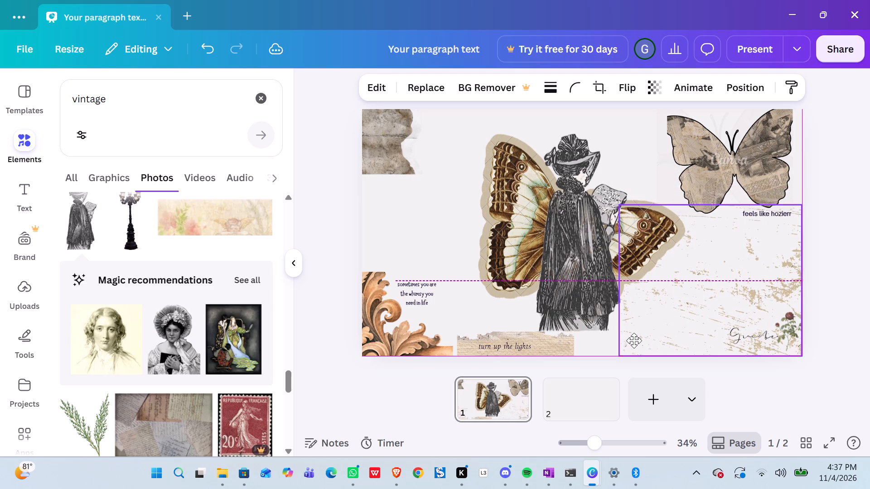
drag(585, 328, 570, 264)
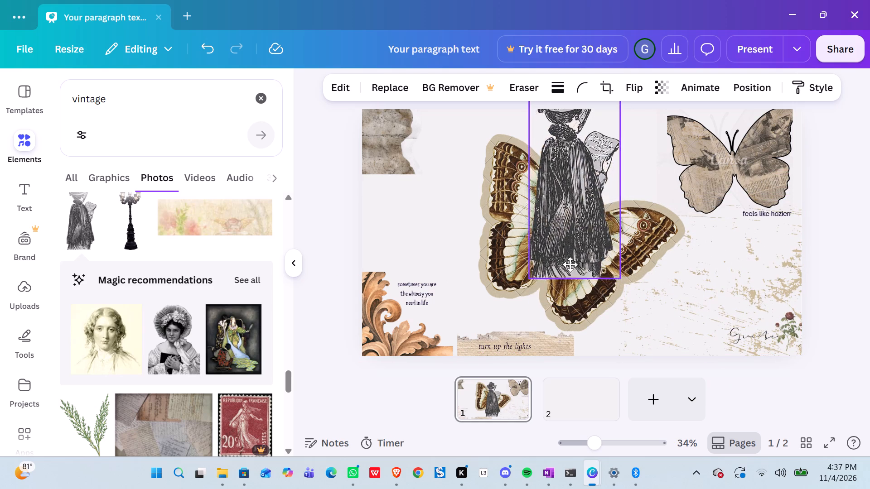
drag(570, 264, 437, 302)
drag(480, 310, 458, 261)
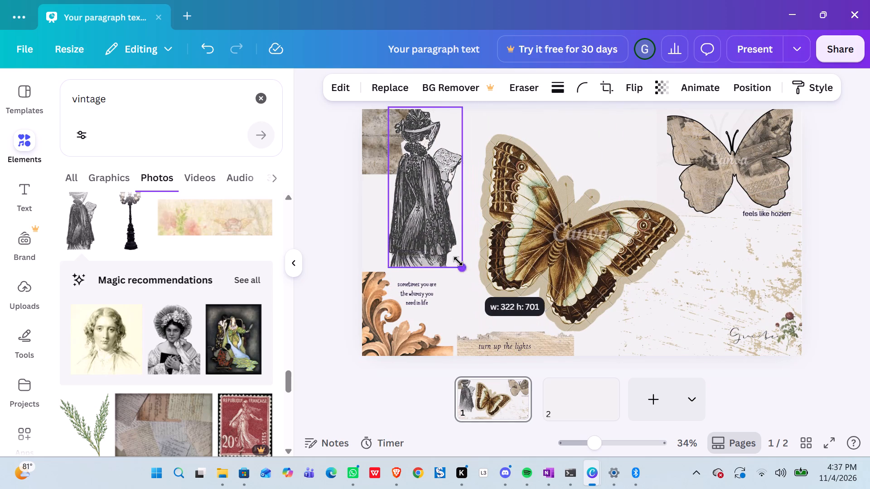
drag(458, 261, 432, 234)
Delete the torn grey paper piece from the page's top-left corner, behind the engraved woman.
click(372, 157)
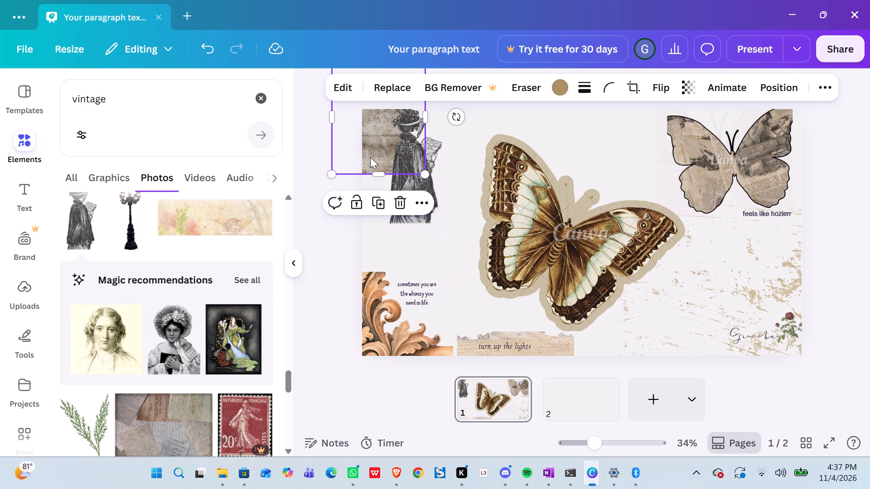
click(398, 207)
Move the engraved woman flush into the page's top-left corner and reduce her size slightly.
drag(421, 215, 392, 216)
drag(393, 219, 400, 244)
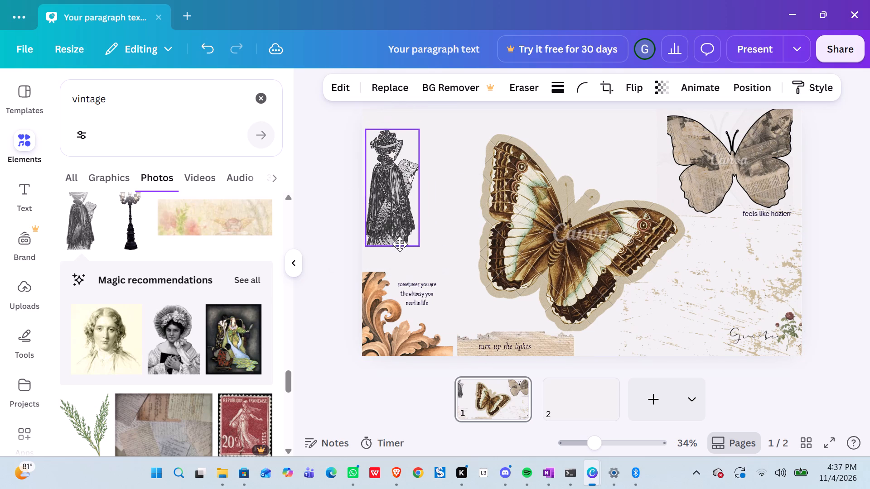
drag(400, 244, 391, 213)
drag(391, 215, 391, 215)
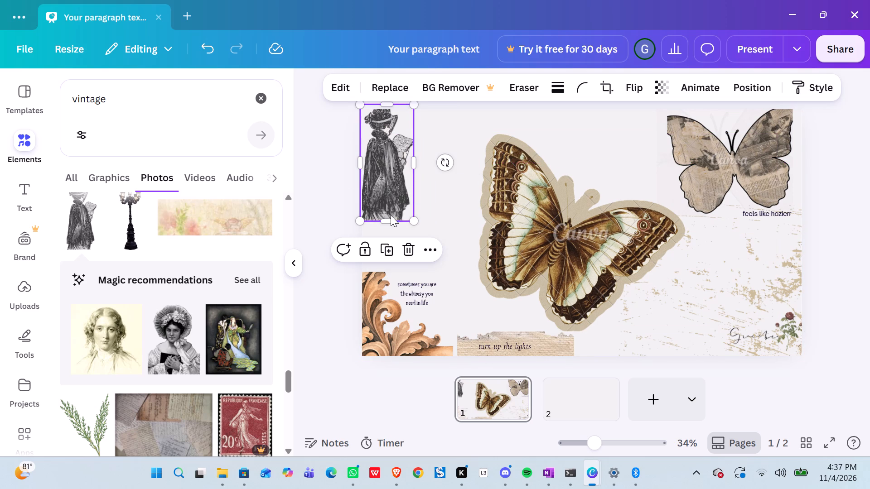
drag(391, 215, 392, 221)
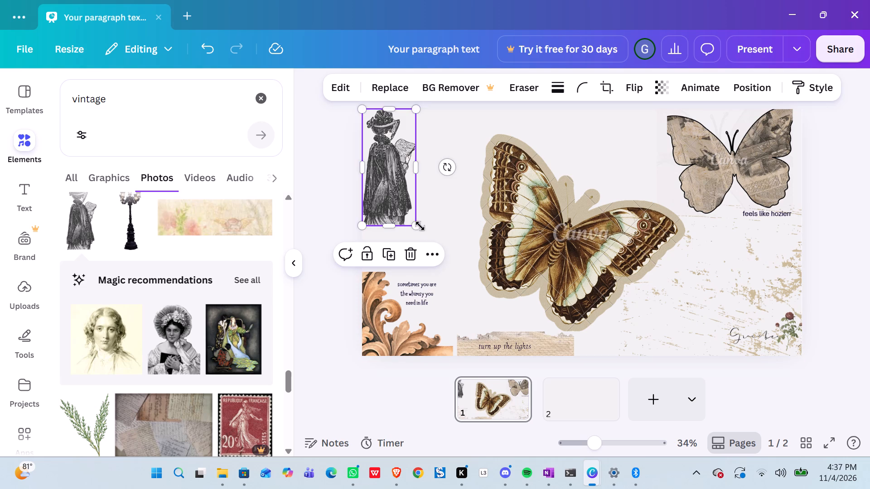
drag(417, 225, 410, 228)
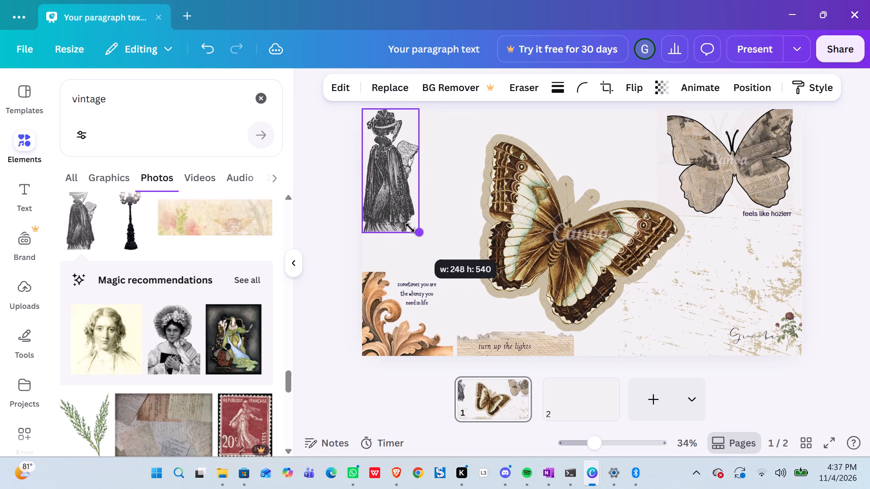
drag(410, 228, 404, 220)
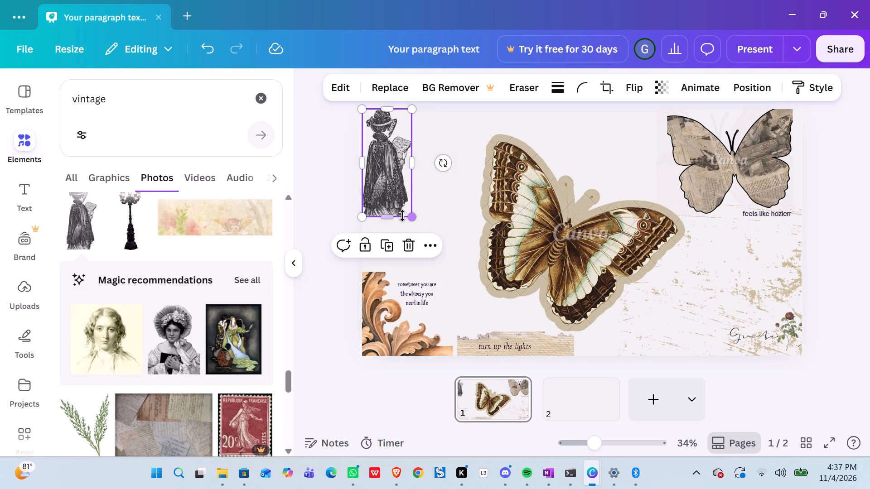
Shrink the brown-and-white butterfly to a tiny accent and place it just to the right of the engraved woman's head.
drag(684, 327, 679, 323)
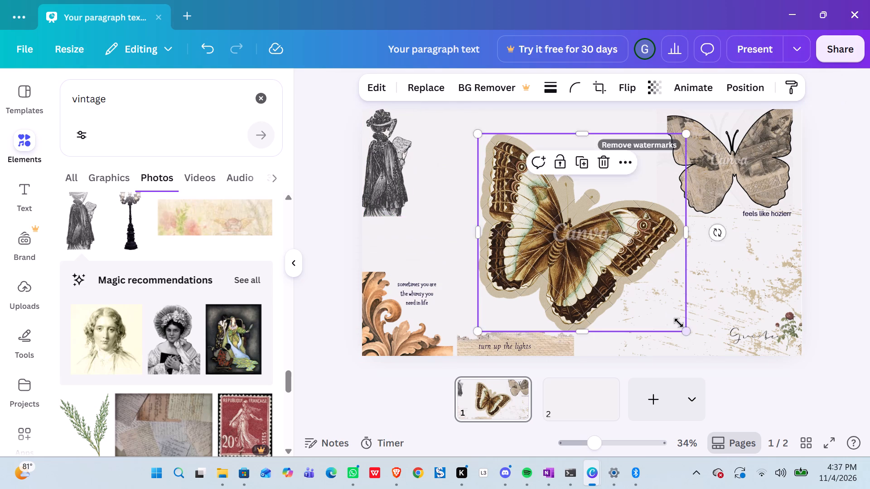
drag(679, 323, 663, 330)
drag(666, 331, 562, 228)
drag(562, 234, 519, 184)
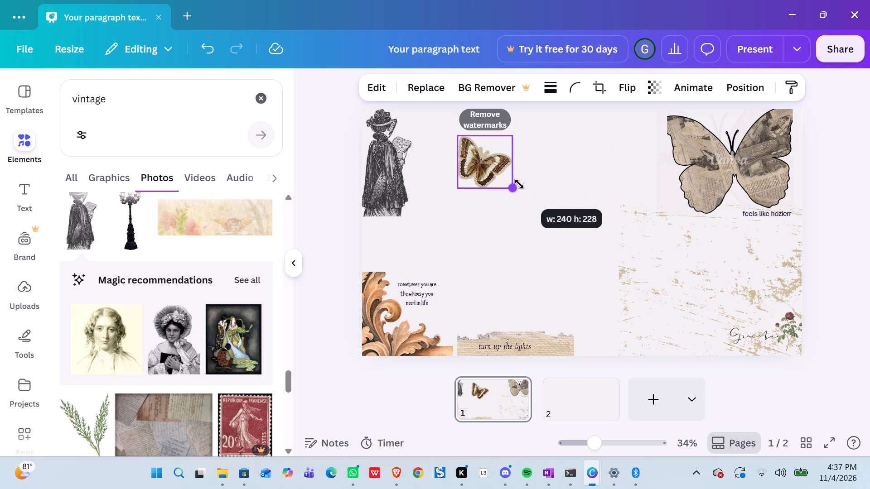
drag(519, 184, 502, 147)
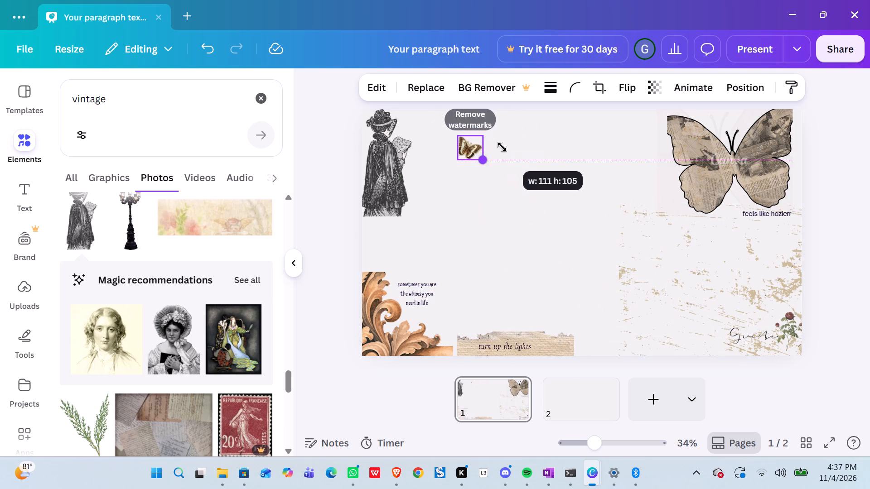
drag(502, 147, 511, 154)
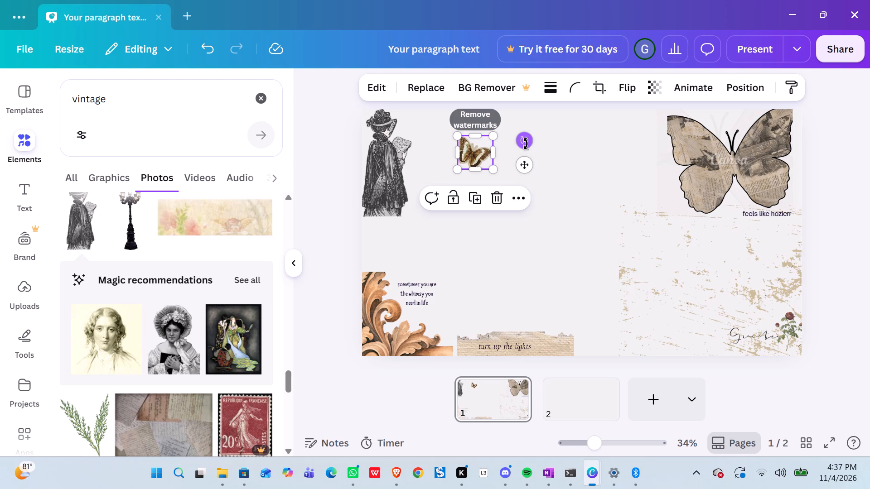
click(526, 144)
click(526, 144)
drag(480, 149, 440, 119)
drag(450, 135, 439, 127)
drag(428, 118, 431, 138)
click(500, 217)
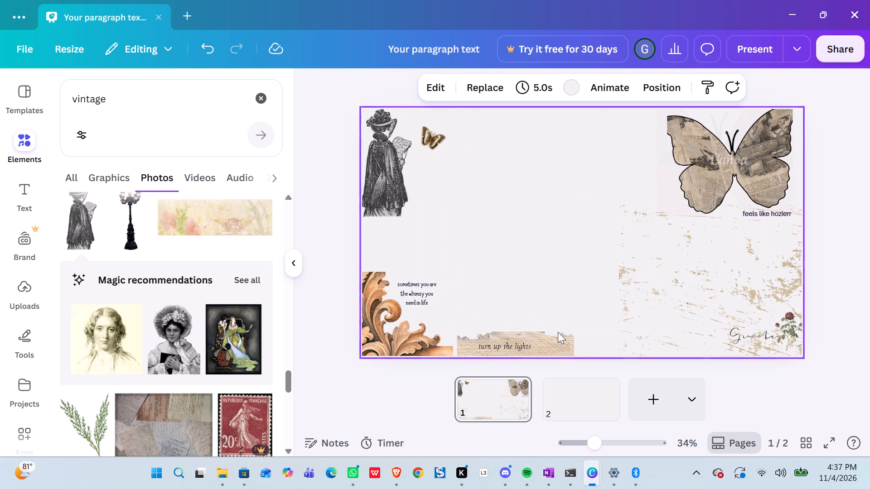
Add the dark headphones cutout from the "vintage" photo results to page 1.
scroll(207, 374, down, 2)
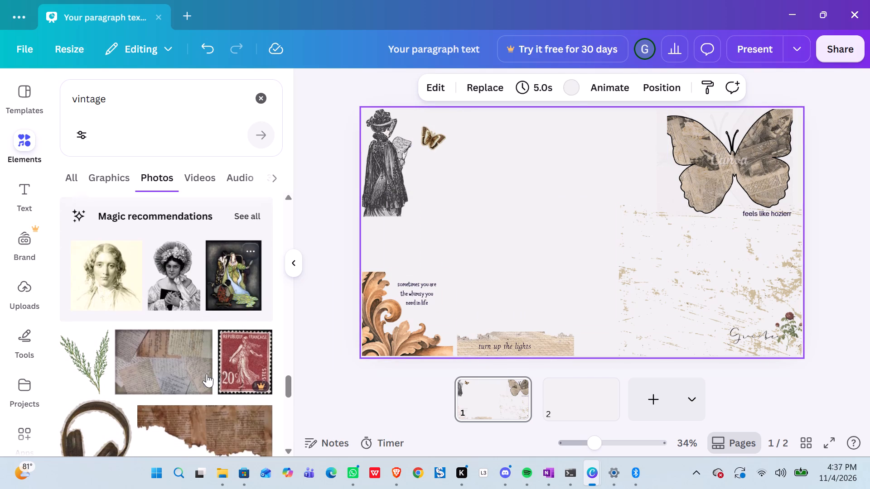
scroll(207, 374, down, 2)
scroll(207, 374, right, 1)
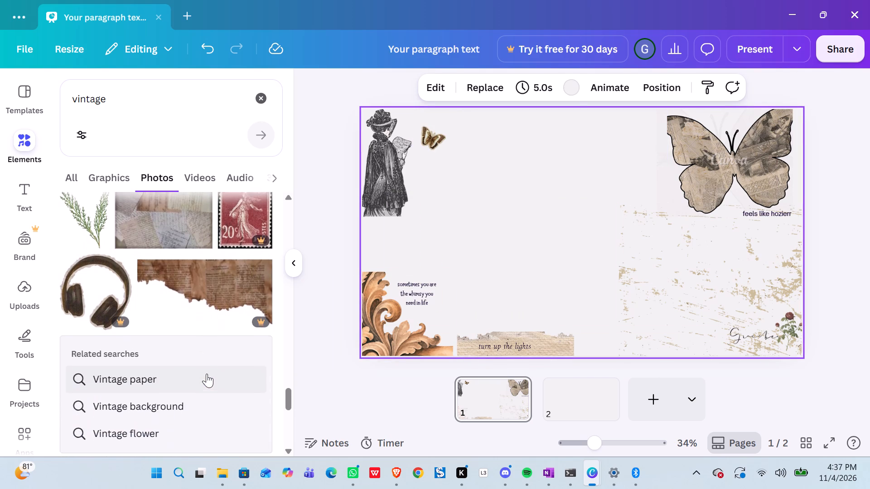
scroll(207, 374, right, 1)
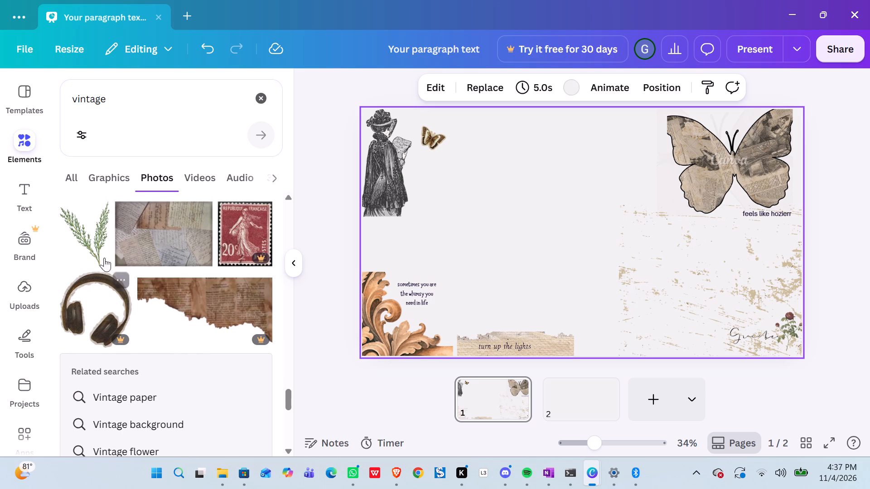
click(121, 307)
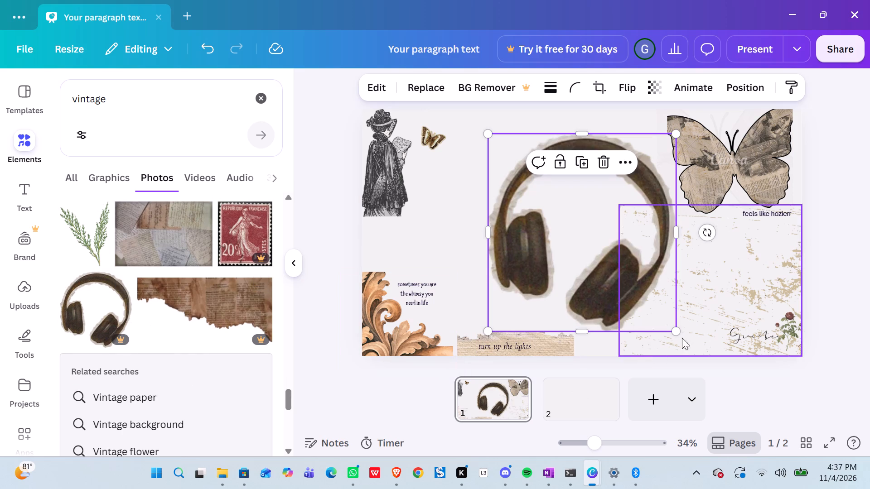
Shrink the headphones cutout to a small accent and place it just below the "feels like hozierr" caption near the page's right edge.
drag(675, 331, 536, 199)
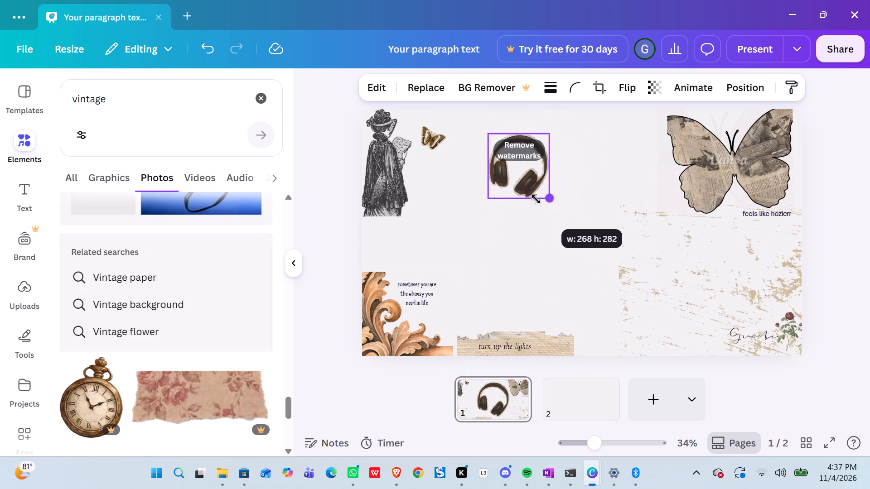
drag(536, 199, 525, 184)
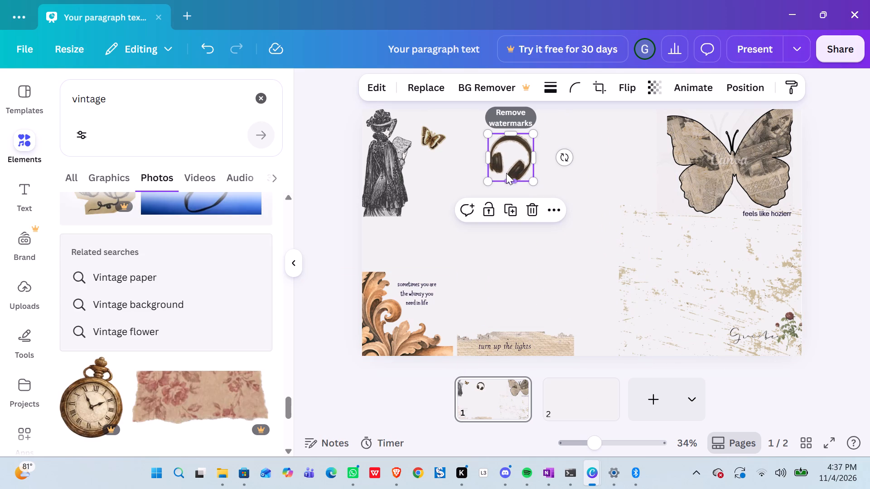
drag(506, 164, 450, 302)
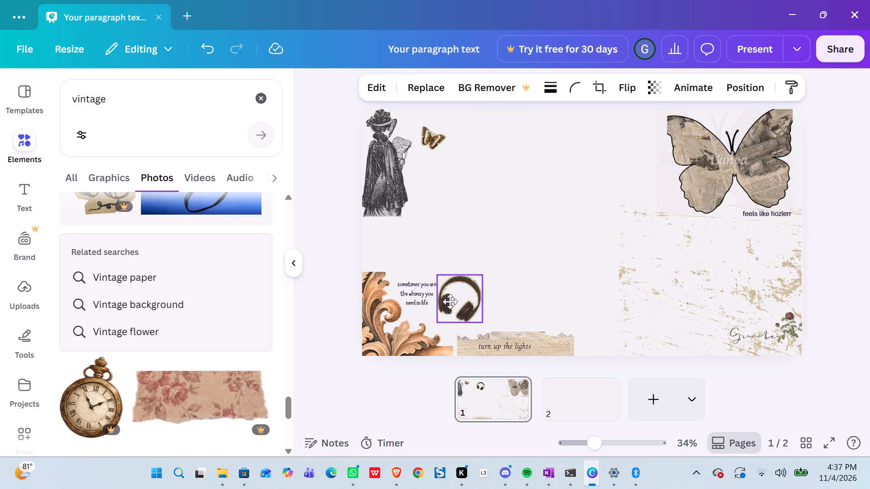
drag(450, 302, 664, 304)
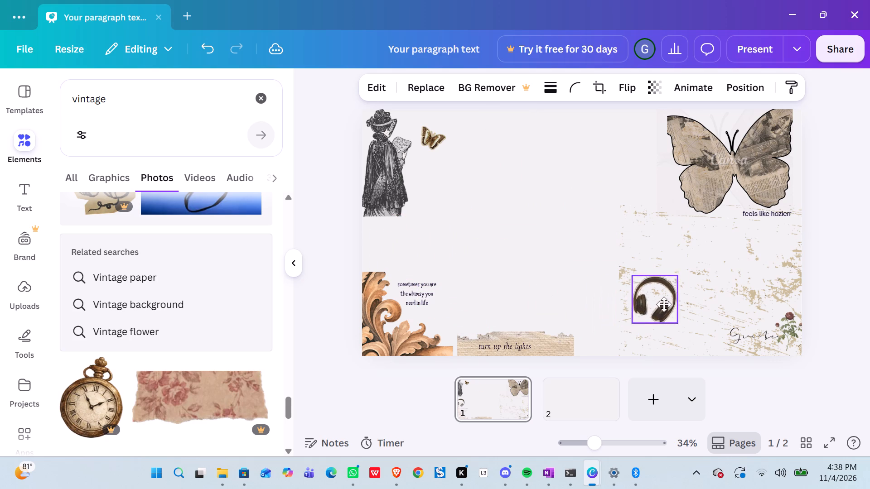
drag(664, 304, 753, 291)
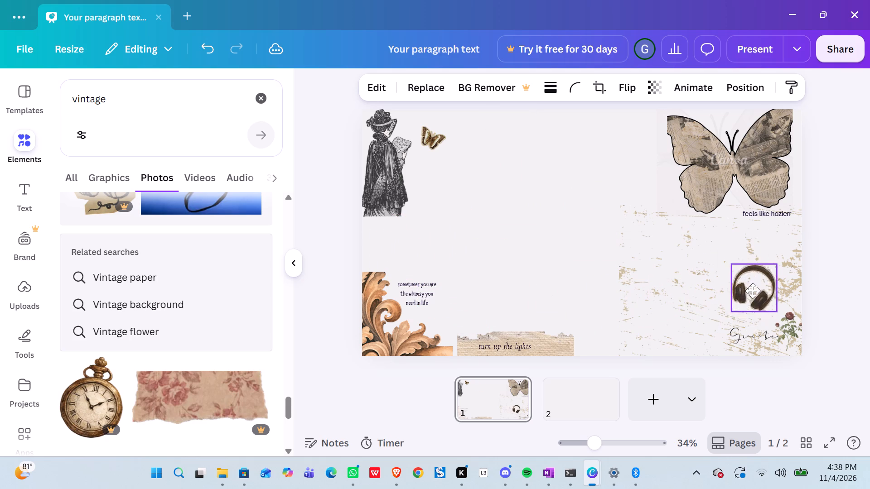
drag(753, 291, 738, 268)
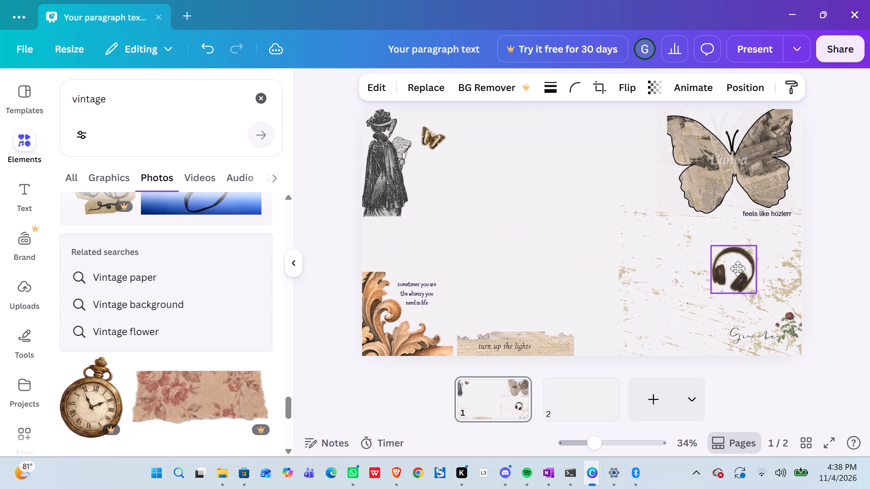
drag(738, 268, 768, 250)
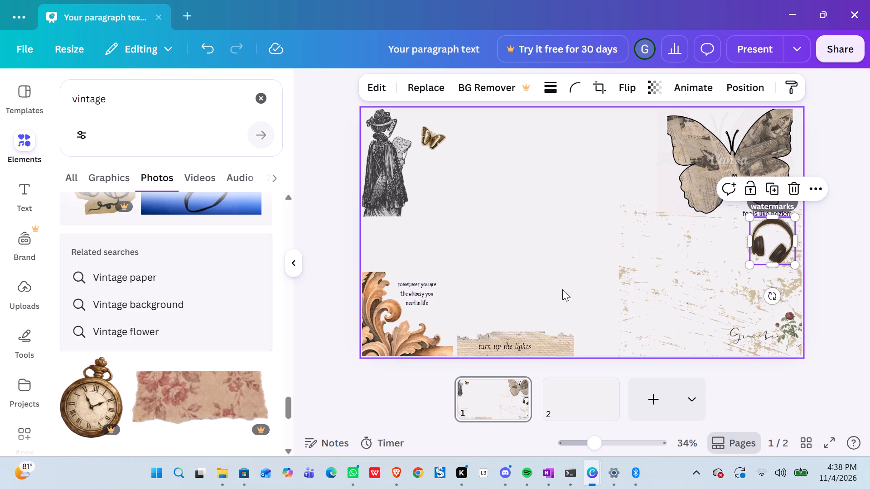
drag(612, 199, 607, 200)
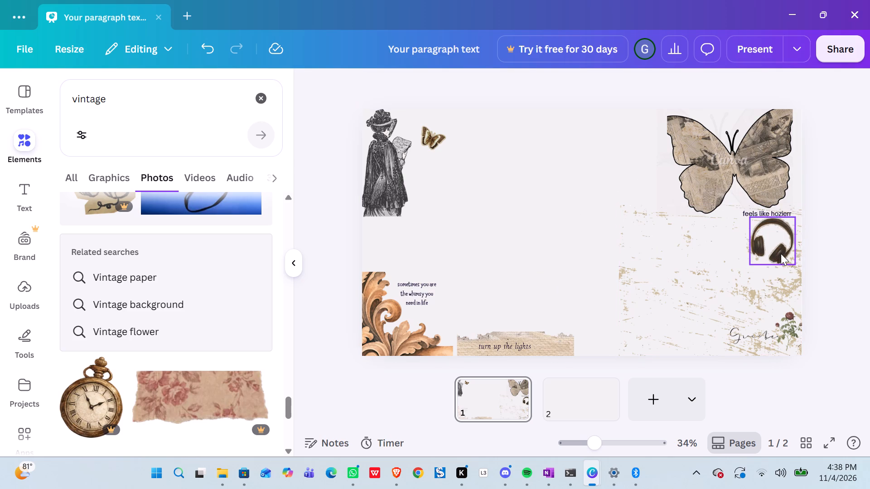
Reduce the headphones further and tuck them against the newspaper butterfly's lower-right wing, overlapping the end of the "feels like hozierr" caption.
click(781, 254)
drag(793, 262, 782, 250)
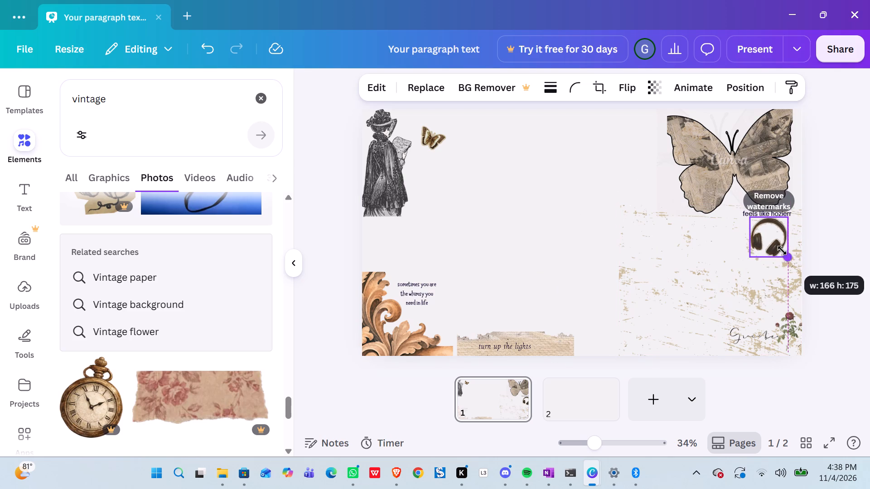
drag(782, 250, 786, 248)
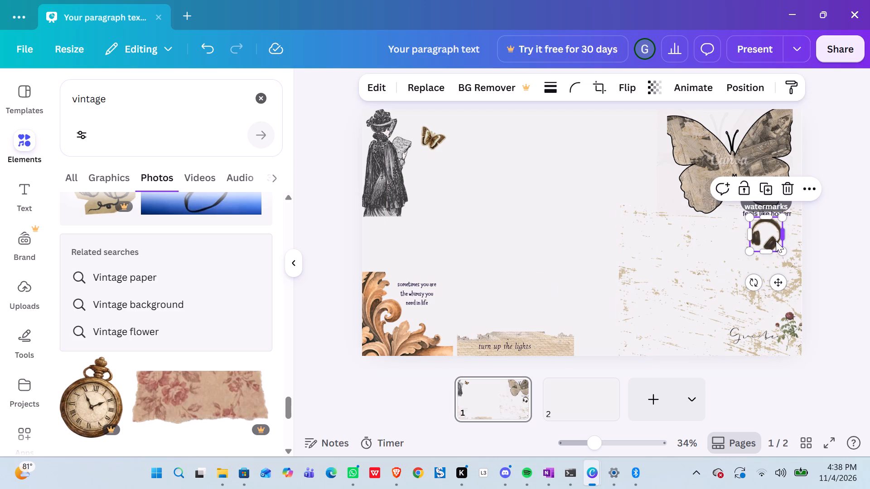
drag(781, 250, 776, 244)
drag(764, 233, 794, 198)
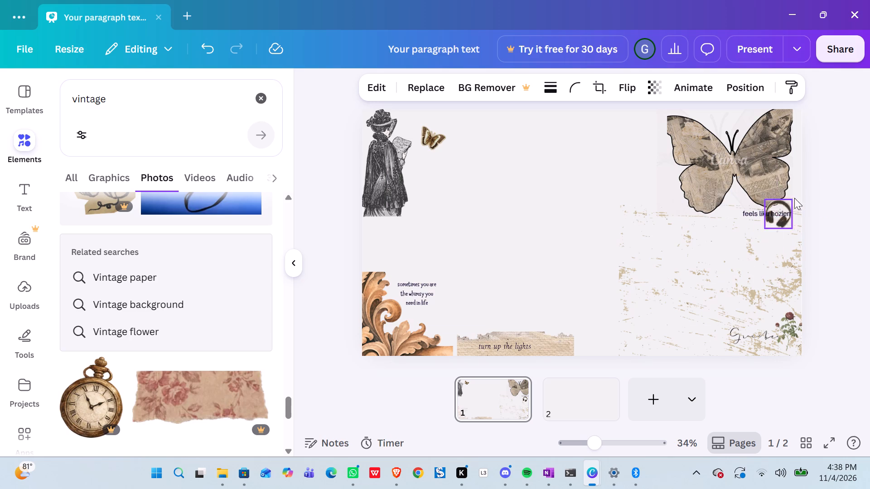
drag(794, 198, 786, 192)
click(744, 249)
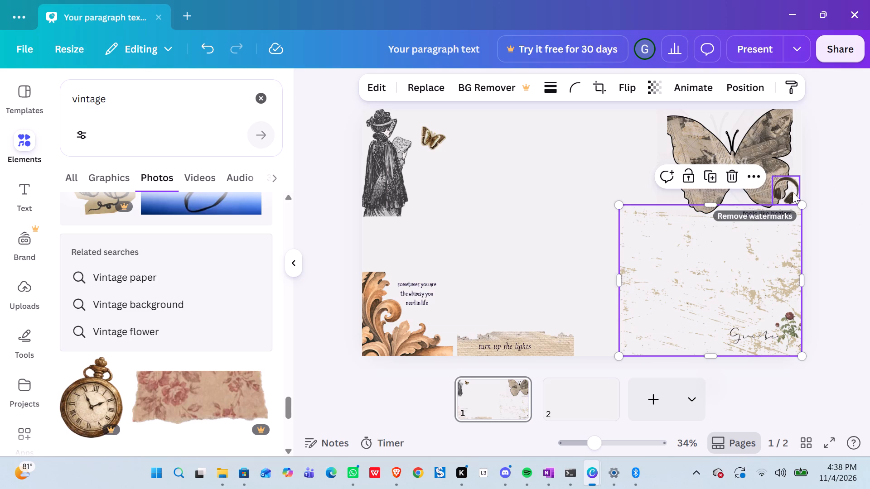
click(767, 288)
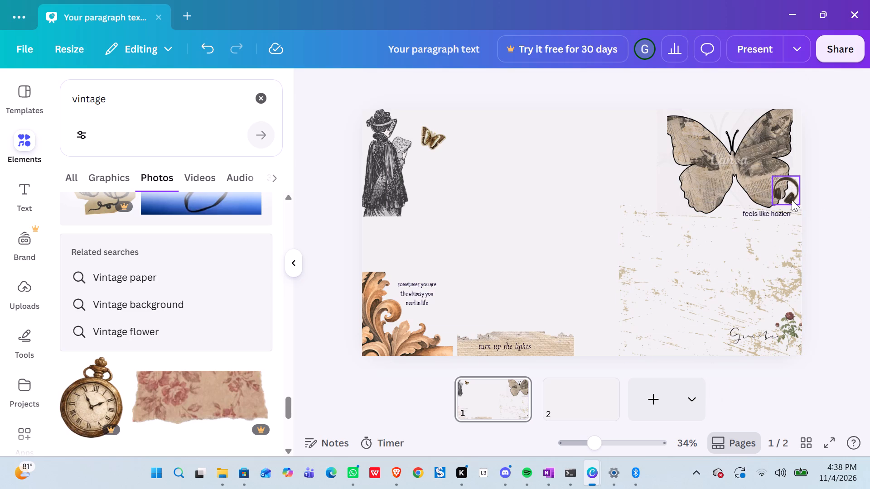
drag(792, 200, 790, 207)
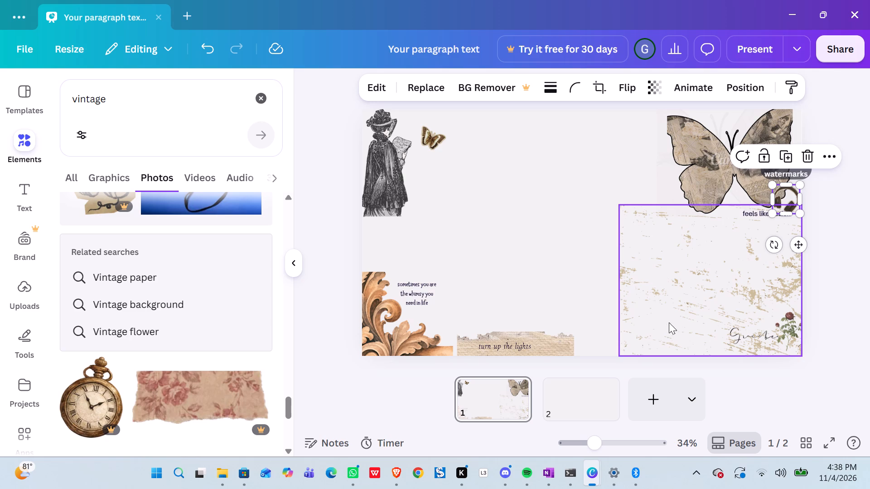
click(705, 301)
click(547, 231)
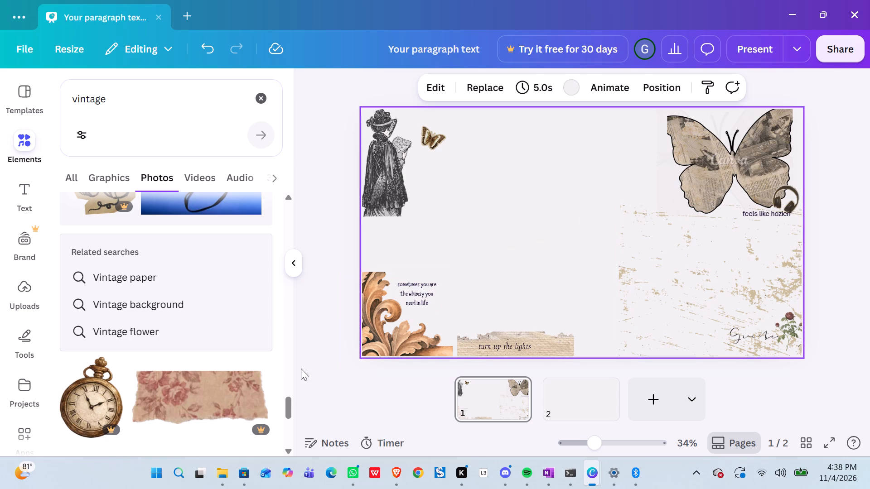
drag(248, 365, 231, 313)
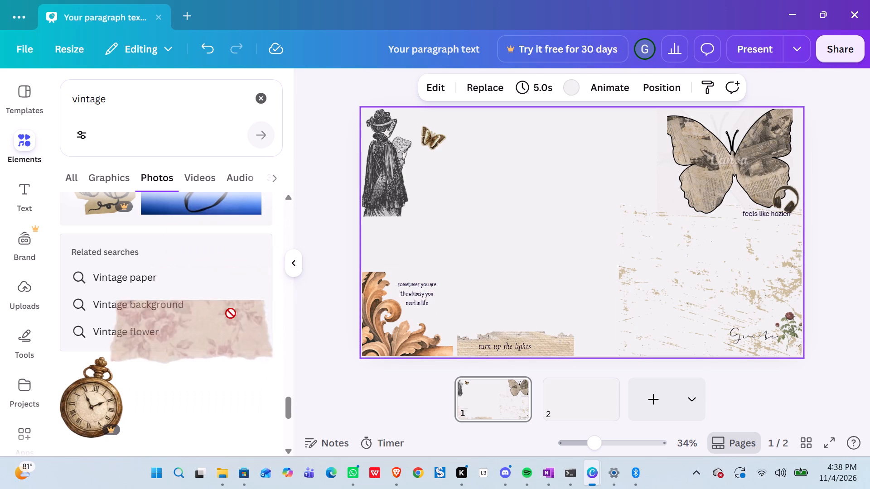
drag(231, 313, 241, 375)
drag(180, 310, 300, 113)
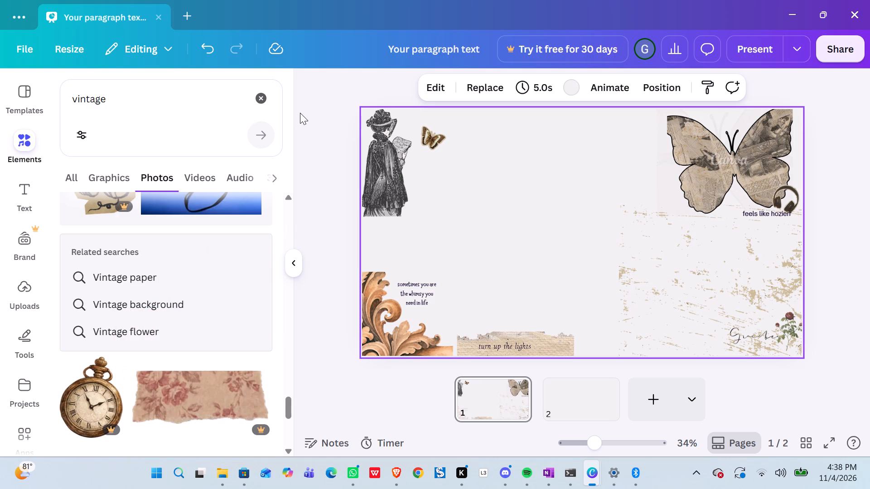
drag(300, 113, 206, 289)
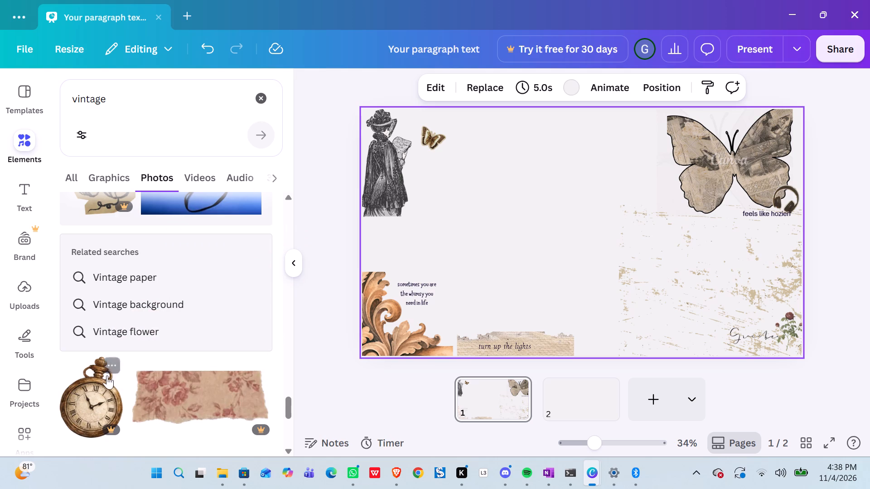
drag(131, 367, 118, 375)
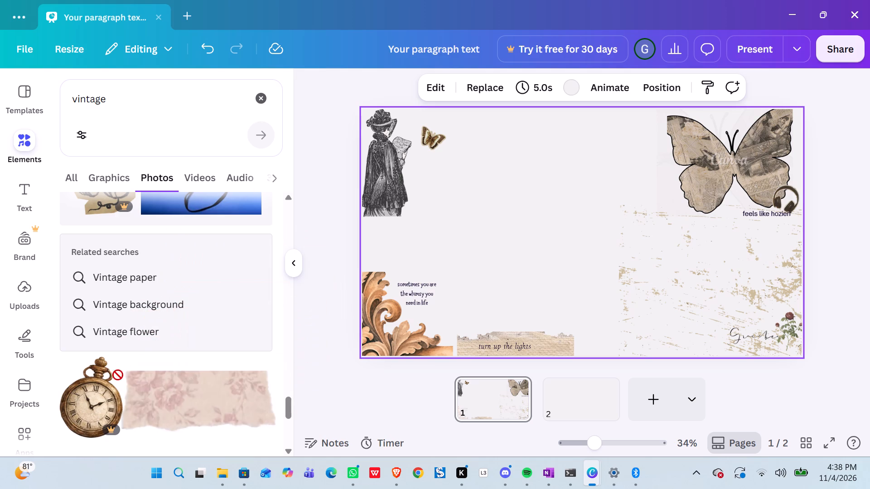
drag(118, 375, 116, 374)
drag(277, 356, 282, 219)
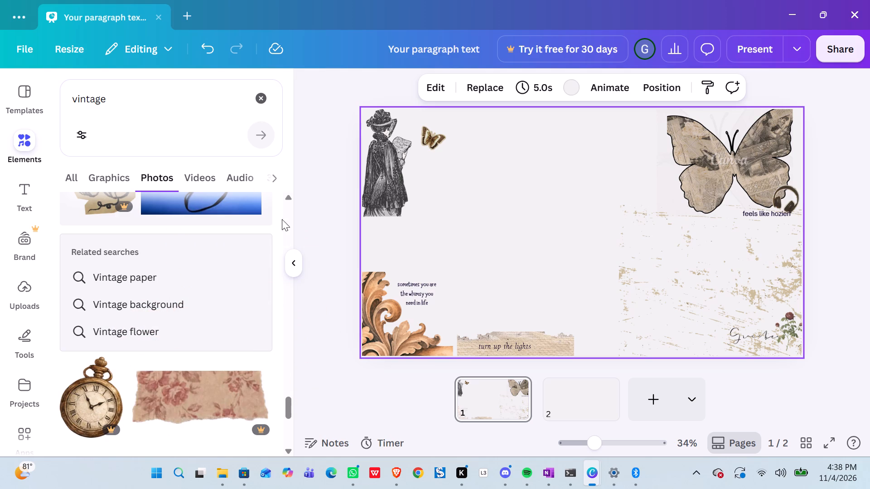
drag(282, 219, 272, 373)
Add the cutout of two black vinyl records from the "vintage" photo results to page 1.
scroll(195, 255, down, 5)
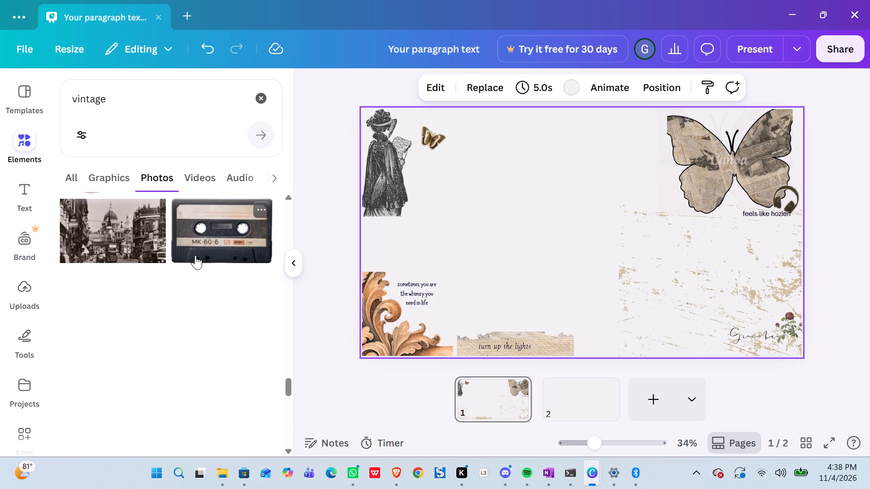
scroll(195, 255, right, 1)
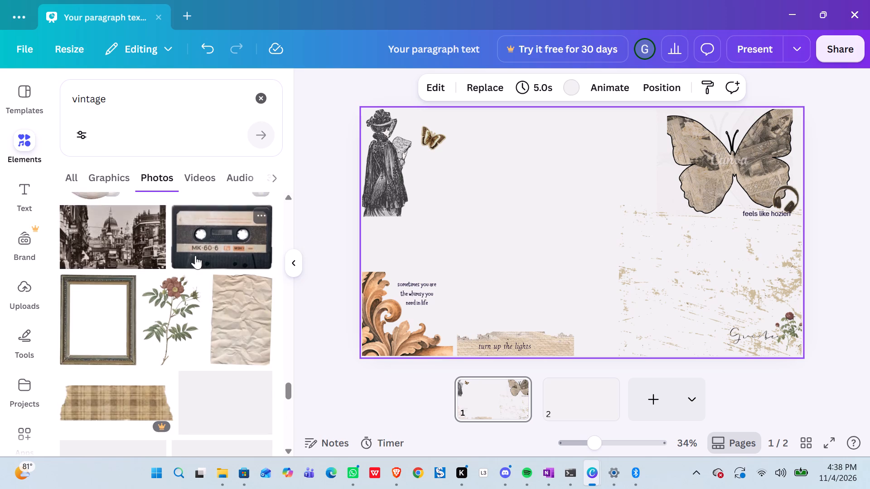
scroll(195, 255, right, 1)
scroll(195, 255, down, 1)
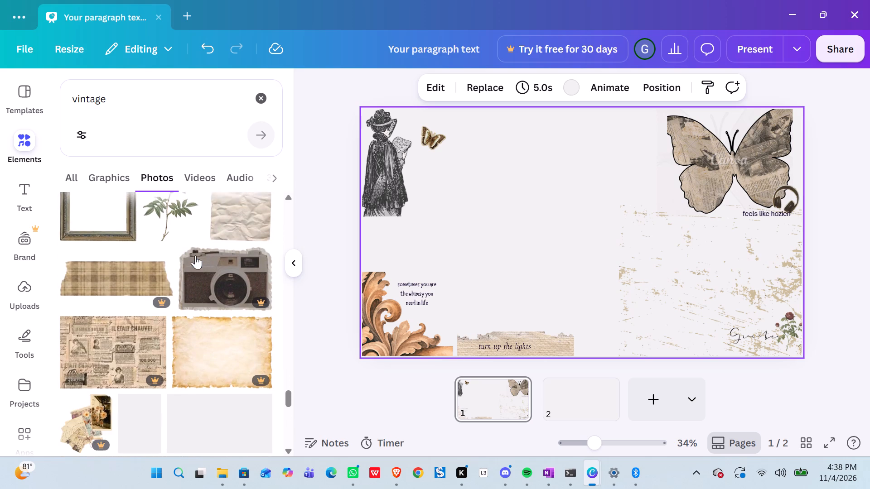
scroll(195, 255, down, 5)
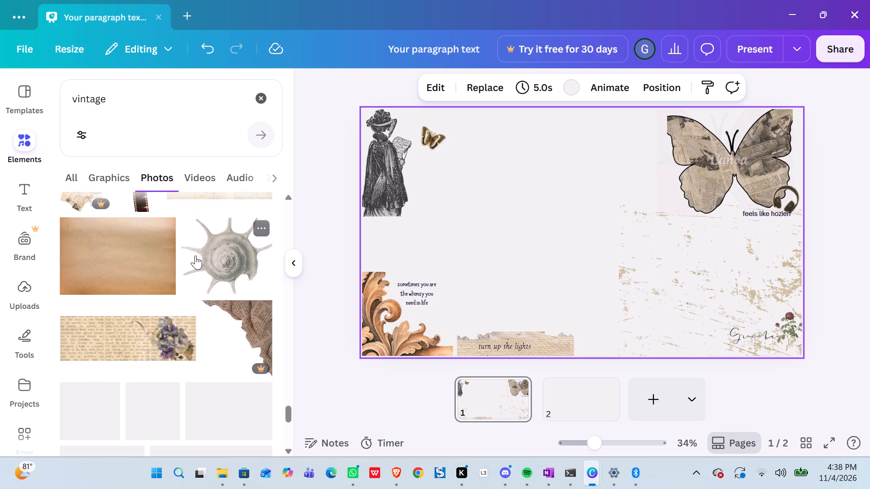
scroll(195, 255, down, 2)
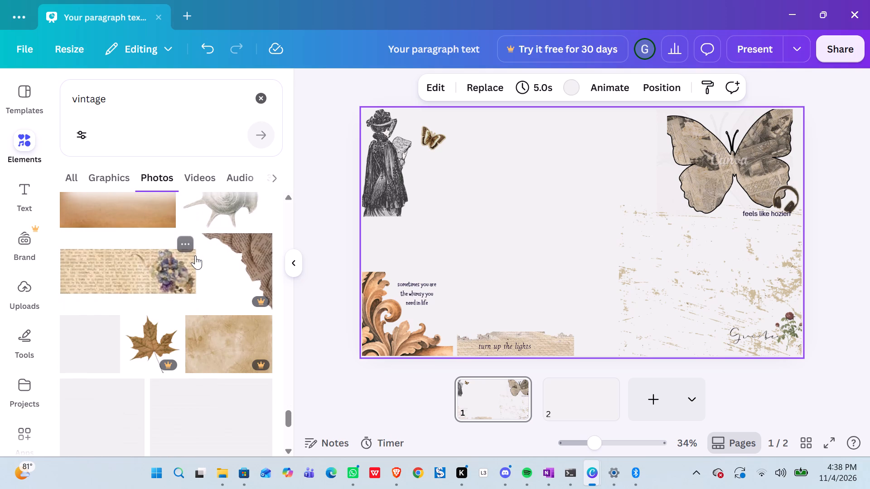
scroll(195, 255, down, 4)
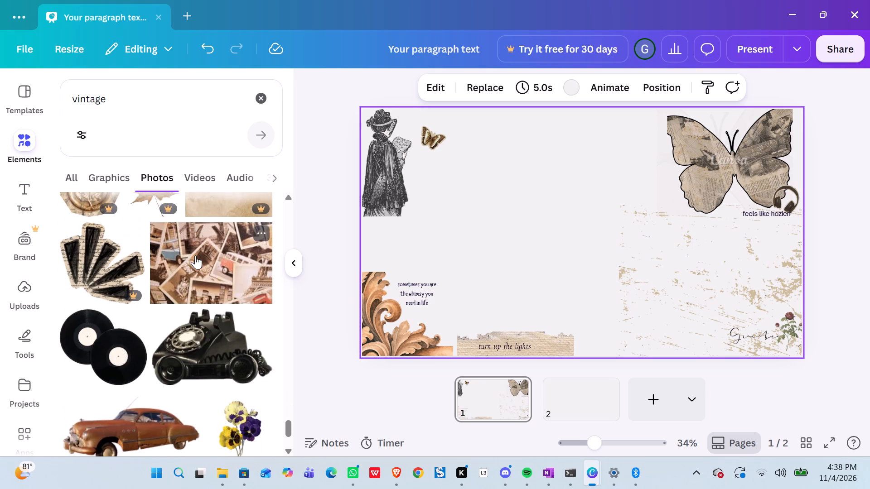
scroll(195, 255, down, 1)
click(110, 351)
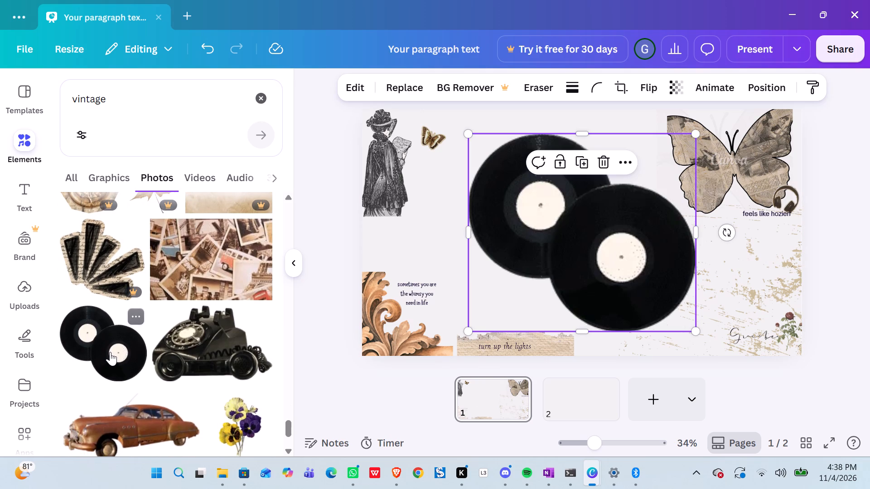
Shrink the vinyl records to about 284 by 254 and place them below the "feels like hozierr" caption near the page's right edge.
drag(677, 328, 617, 258)
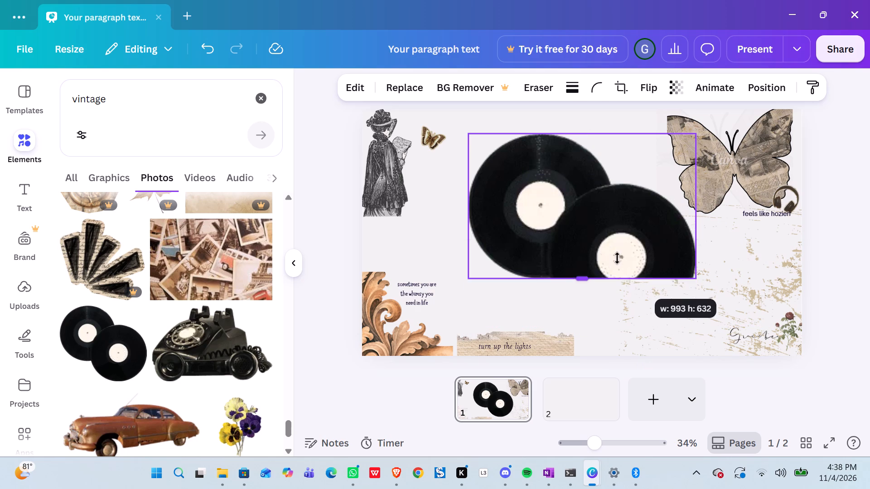
drag(617, 258, 595, 334)
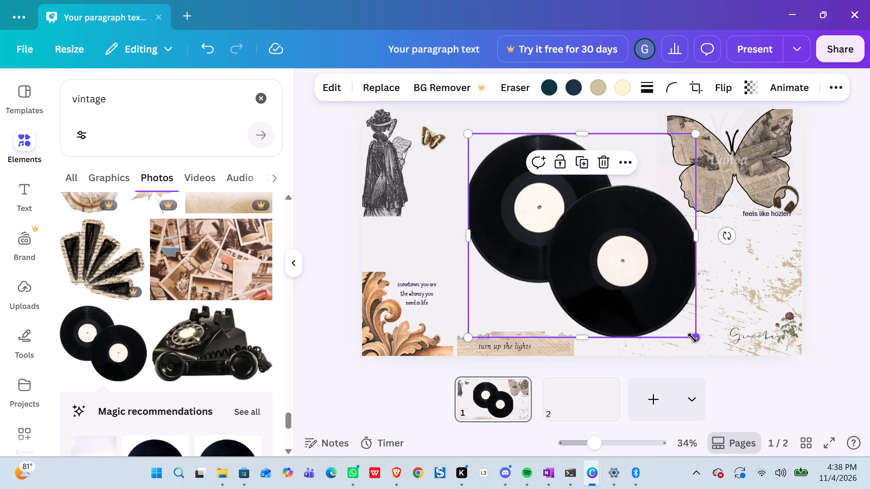
drag(692, 338, 546, 196)
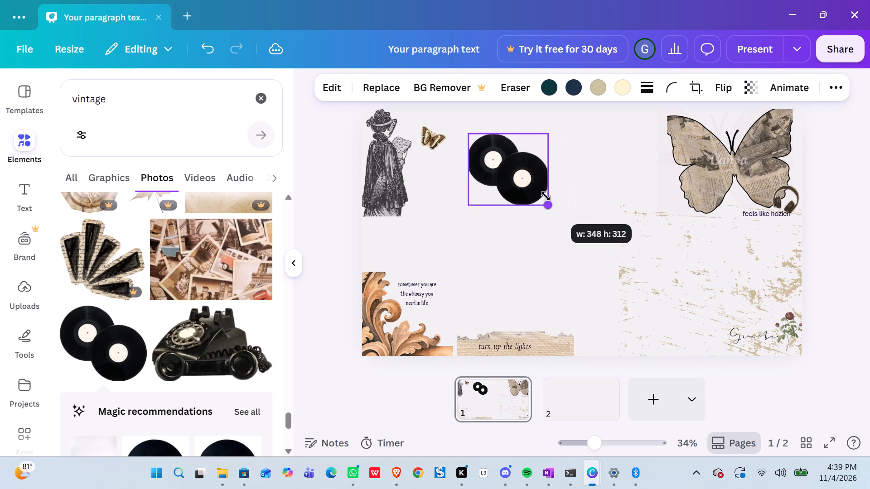
drag(546, 196, 534, 186)
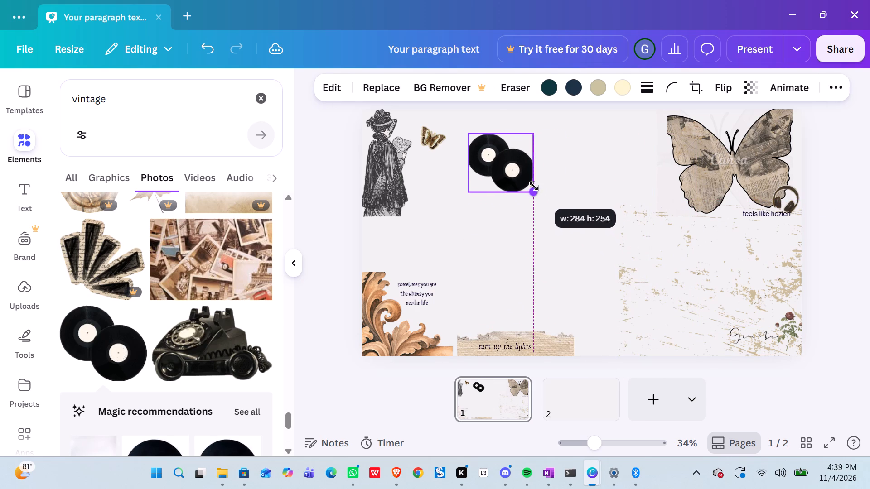
drag(534, 186, 536, 185)
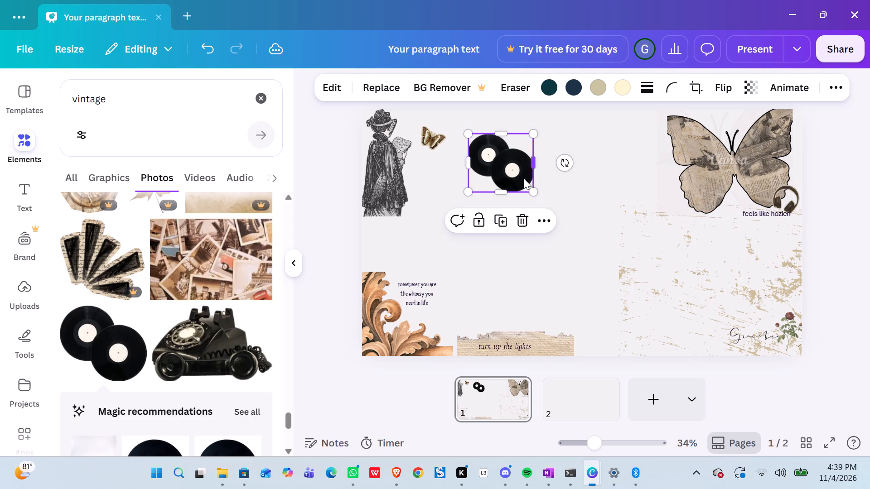
drag(502, 172, 768, 261)
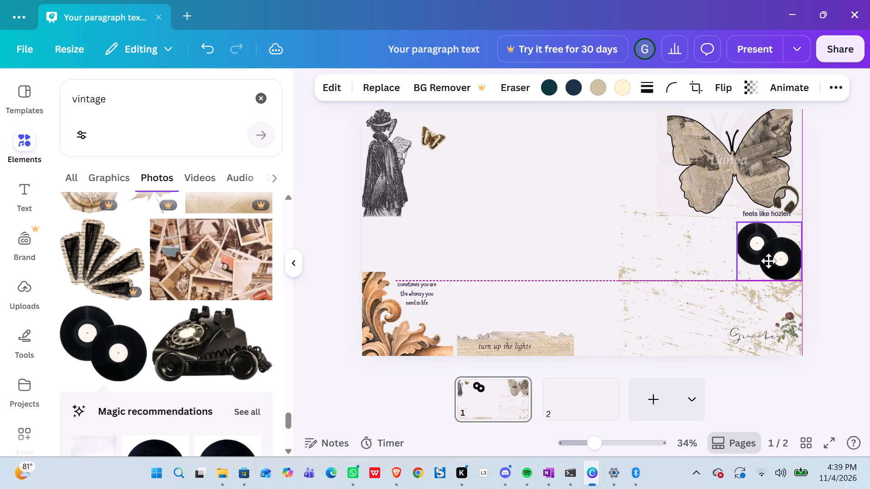
drag(768, 261, 765, 256)
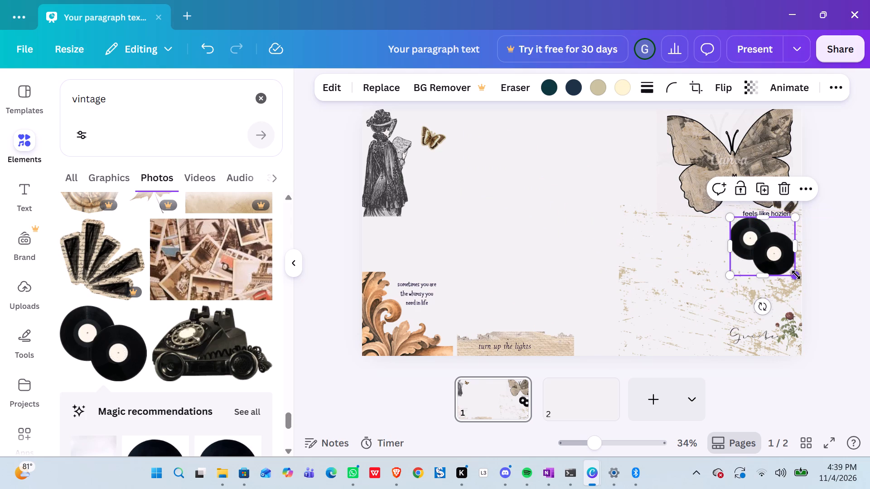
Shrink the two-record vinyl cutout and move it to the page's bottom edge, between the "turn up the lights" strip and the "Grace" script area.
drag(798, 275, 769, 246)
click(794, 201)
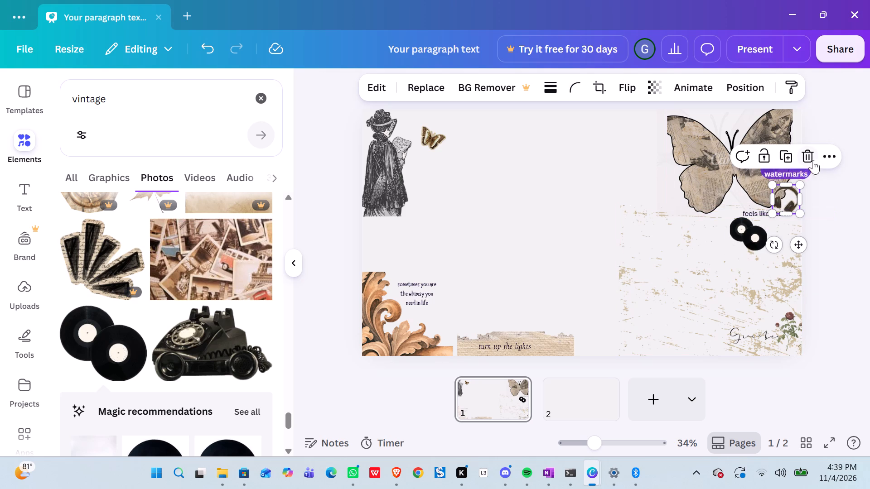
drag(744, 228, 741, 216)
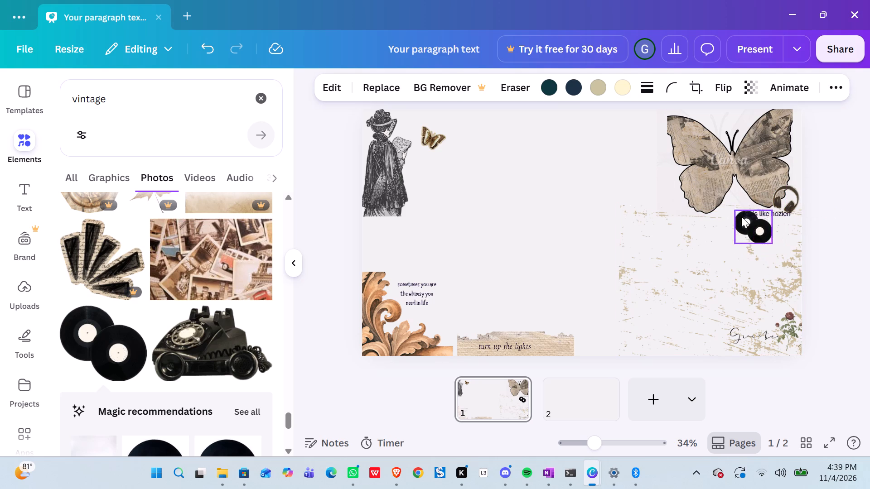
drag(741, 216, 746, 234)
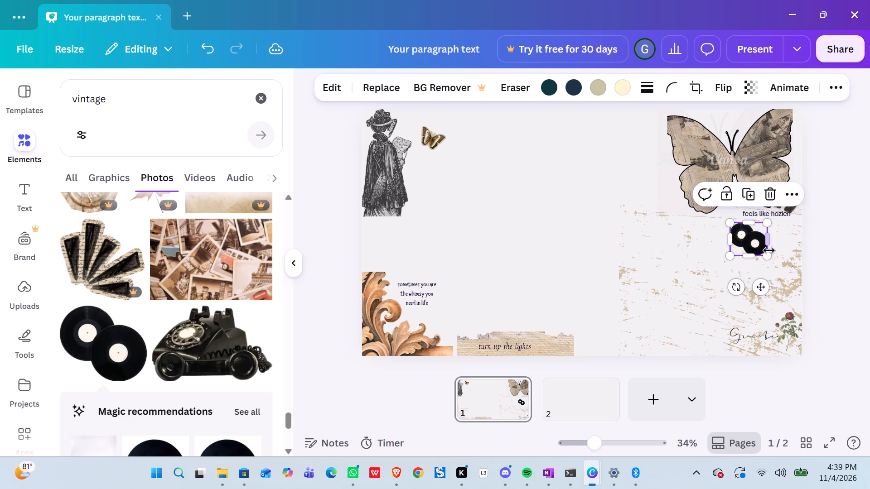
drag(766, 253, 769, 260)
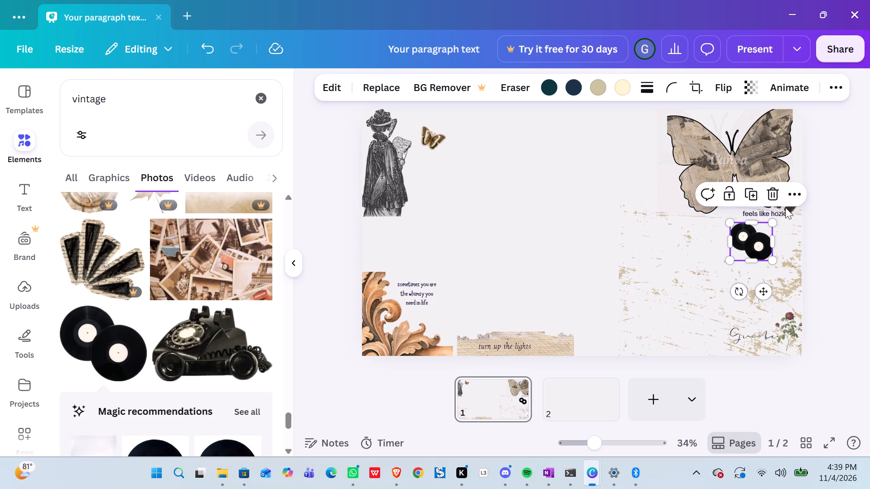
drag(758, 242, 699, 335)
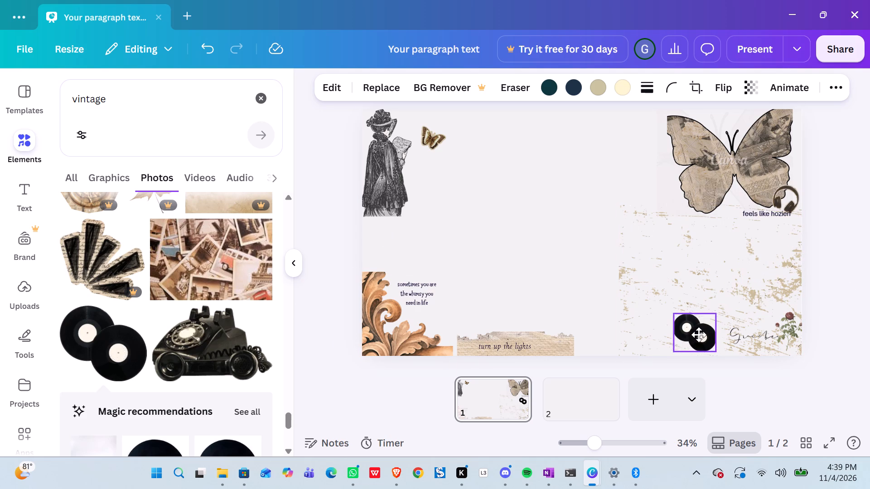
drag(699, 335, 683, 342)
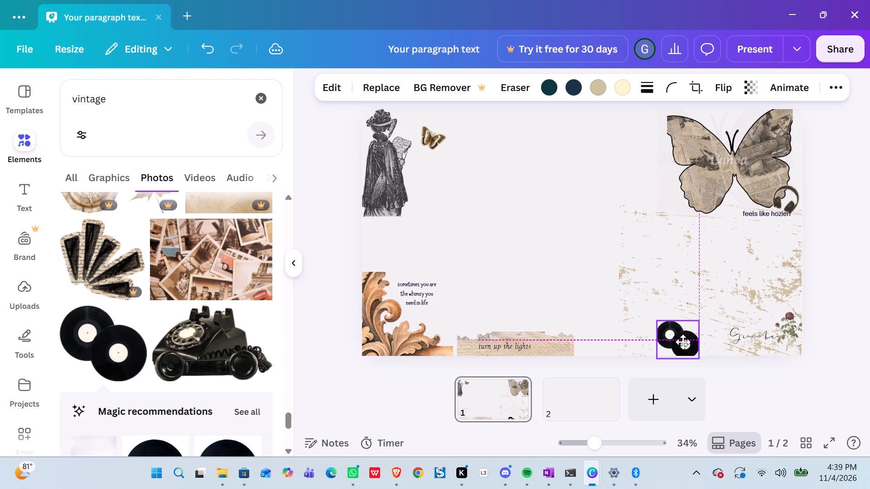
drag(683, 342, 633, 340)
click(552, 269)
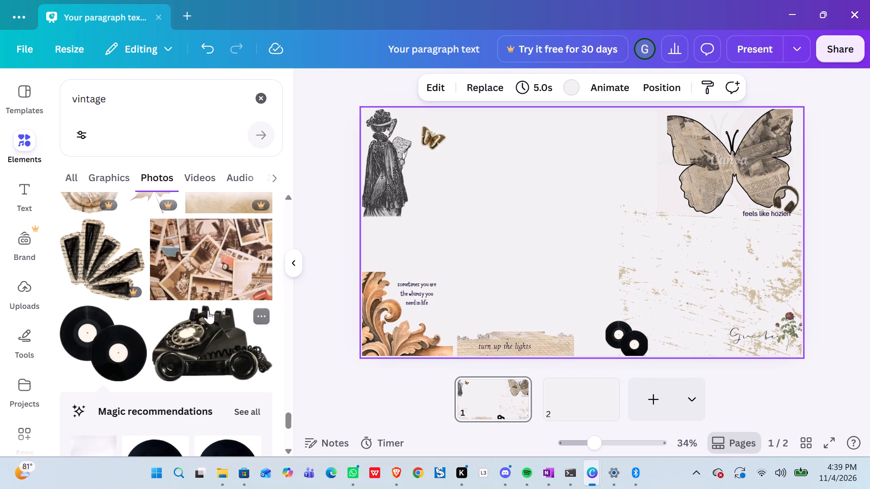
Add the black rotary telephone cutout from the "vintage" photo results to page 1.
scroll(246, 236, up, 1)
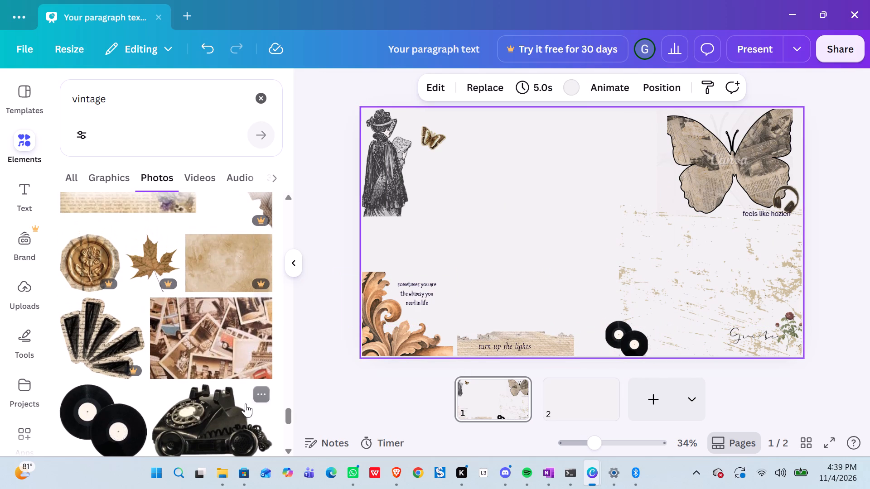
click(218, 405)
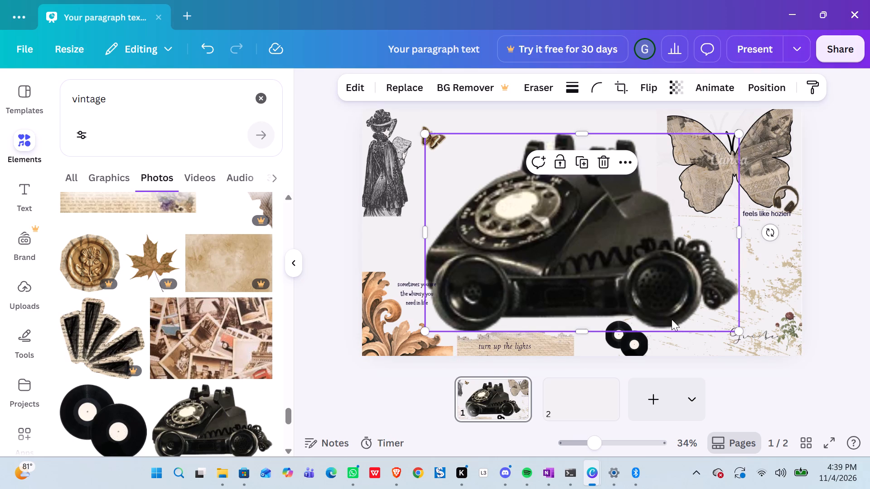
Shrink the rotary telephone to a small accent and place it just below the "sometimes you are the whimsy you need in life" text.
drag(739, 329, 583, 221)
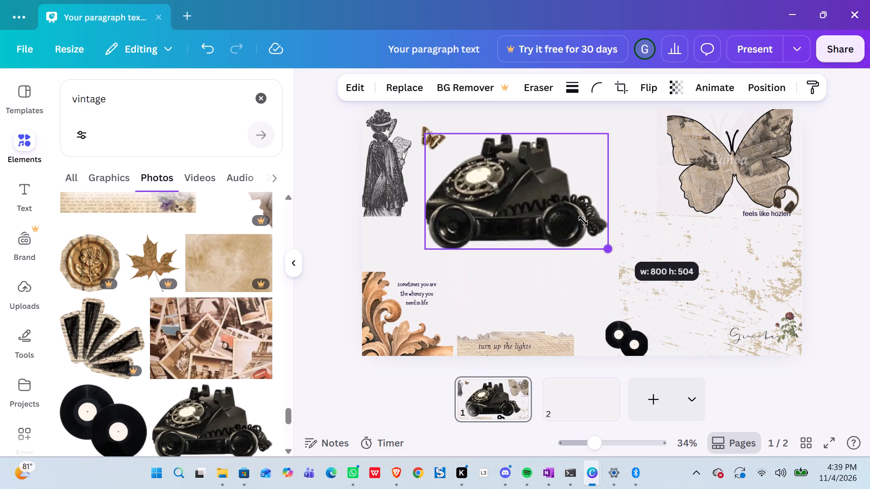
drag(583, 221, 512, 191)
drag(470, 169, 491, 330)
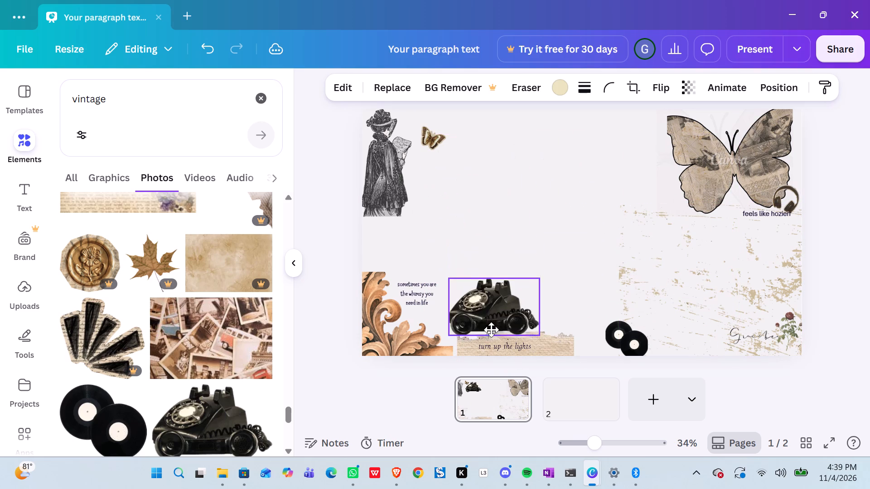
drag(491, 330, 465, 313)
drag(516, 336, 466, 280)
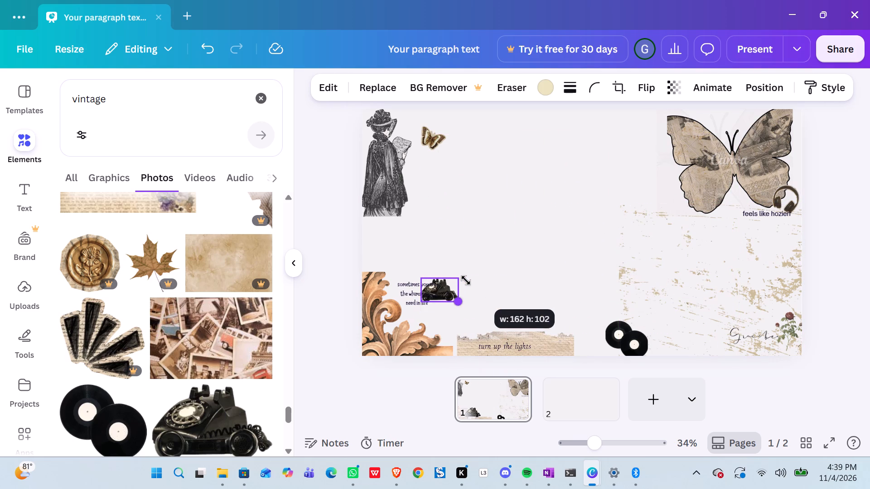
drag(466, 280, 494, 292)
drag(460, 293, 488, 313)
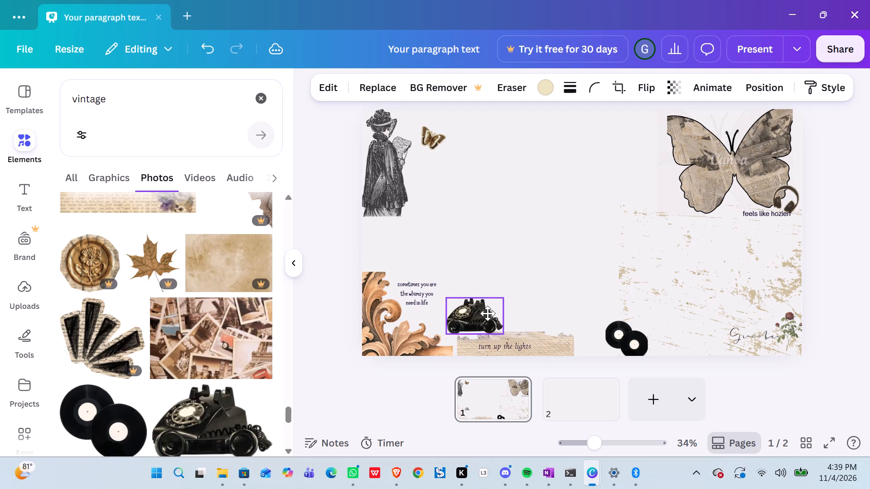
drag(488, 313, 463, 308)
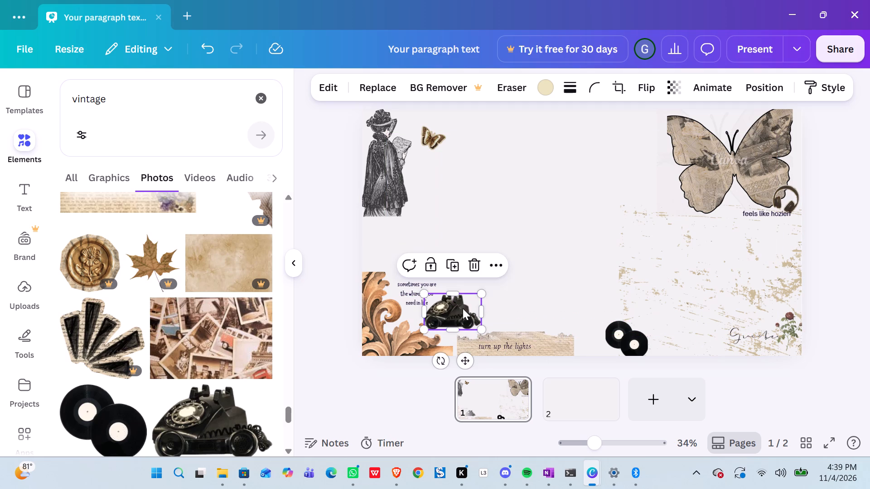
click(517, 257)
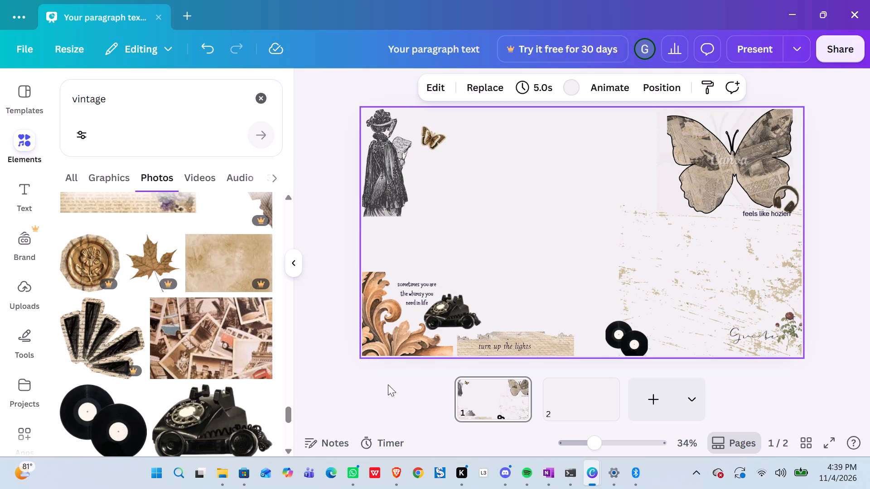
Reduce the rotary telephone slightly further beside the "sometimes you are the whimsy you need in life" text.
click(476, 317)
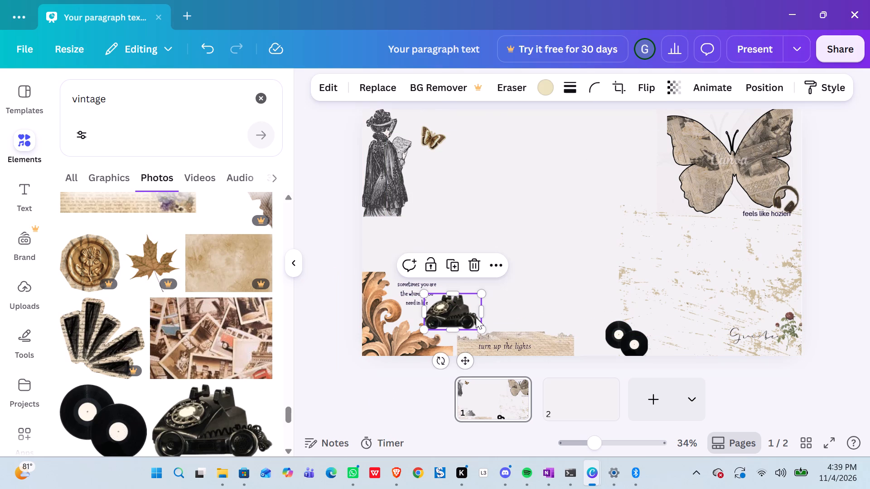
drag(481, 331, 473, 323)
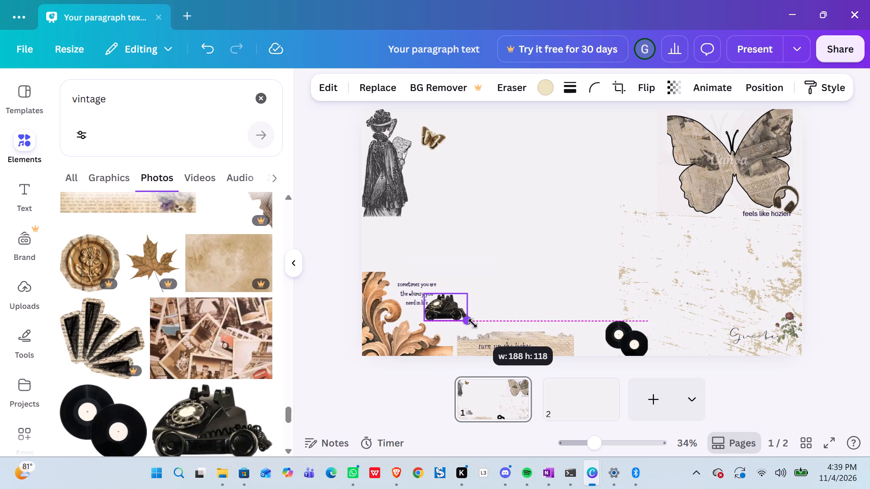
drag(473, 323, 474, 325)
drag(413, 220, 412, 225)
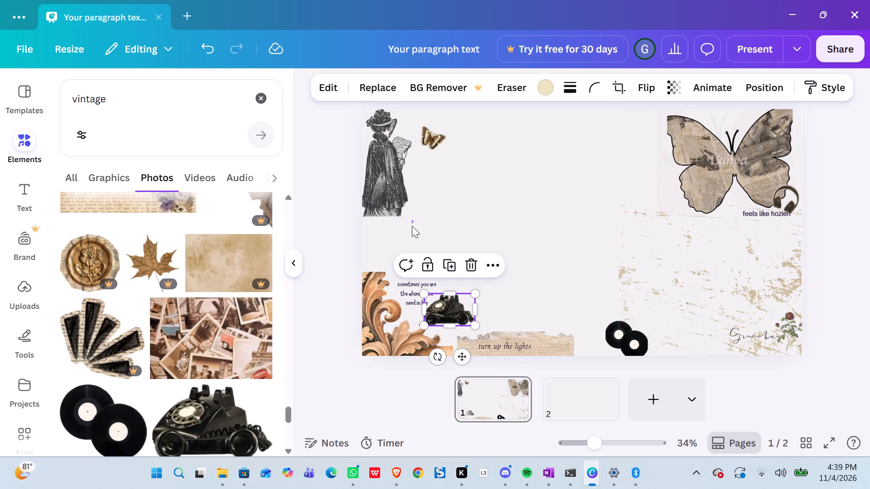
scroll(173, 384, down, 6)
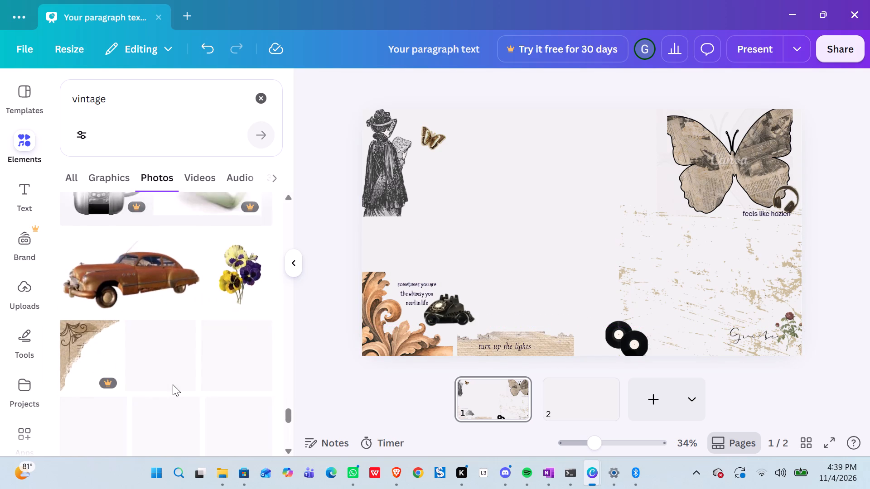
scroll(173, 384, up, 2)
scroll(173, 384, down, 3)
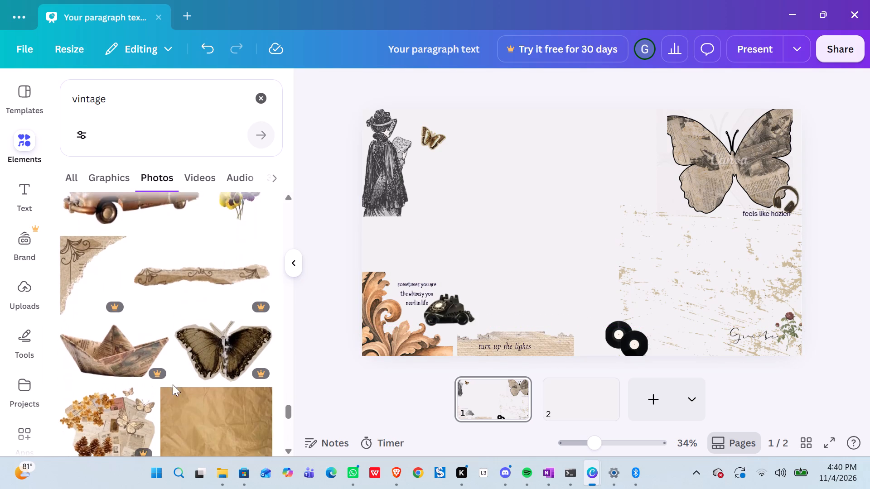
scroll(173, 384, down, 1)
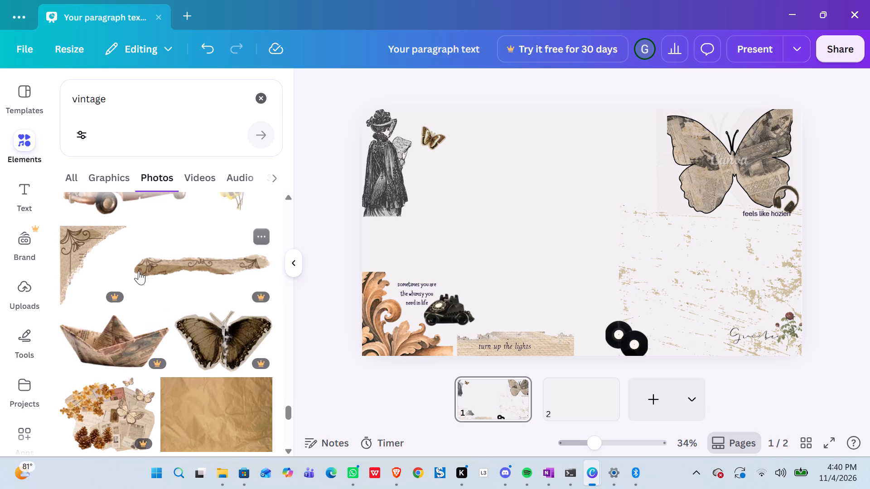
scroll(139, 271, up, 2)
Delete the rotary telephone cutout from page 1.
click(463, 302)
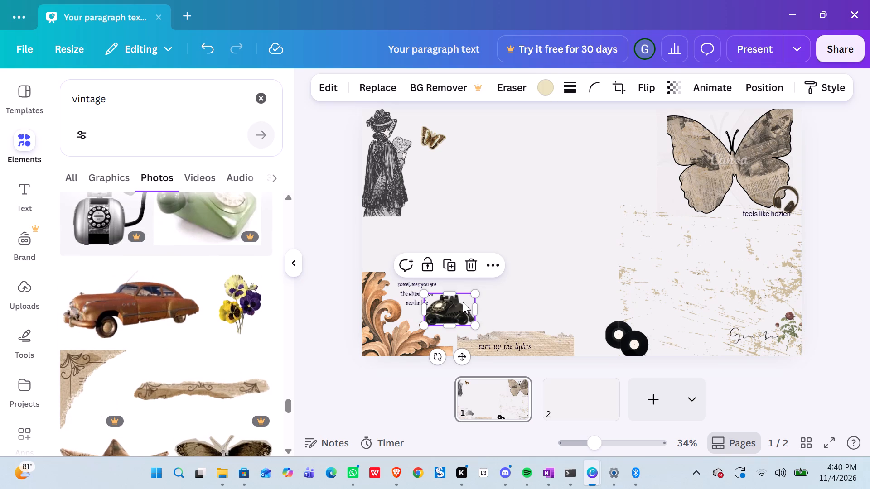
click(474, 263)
Add the cutout of a single black vinyl record with a red label from the "vintage" photo results to page 1.
scroll(178, 275, up, 2)
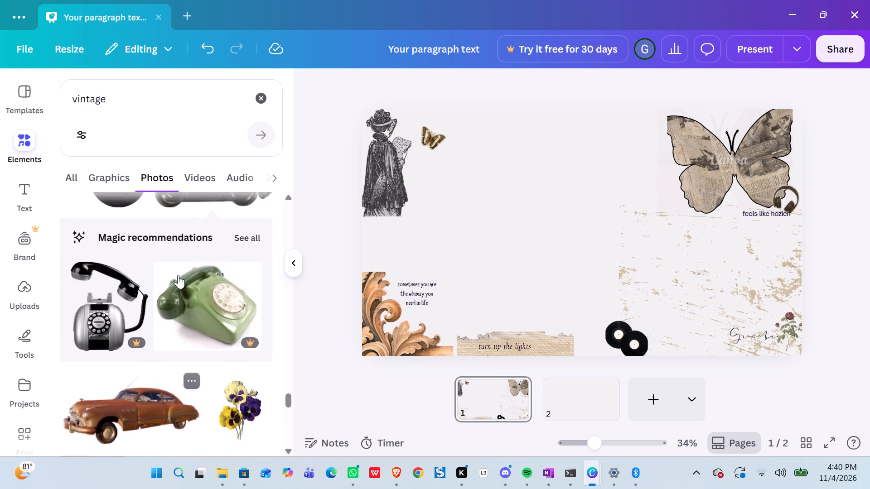
scroll(178, 275, up, 2)
click(235, 400)
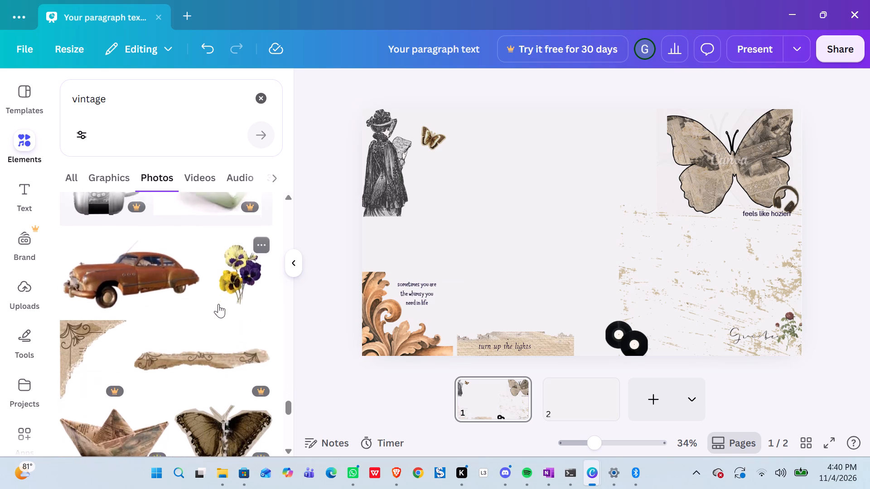
scroll(218, 304, down, 4)
scroll(218, 304, up, 3)
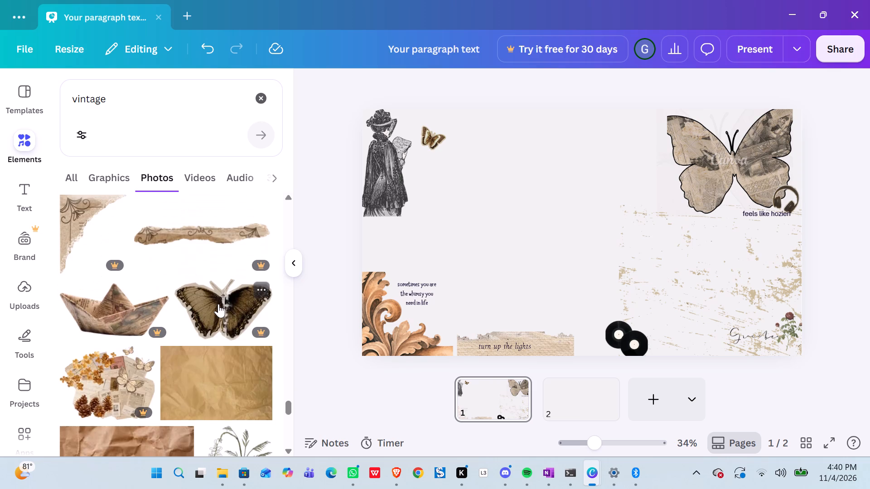
scroll(218, 304, down, 4)
scroll(218, 304, right, 1)
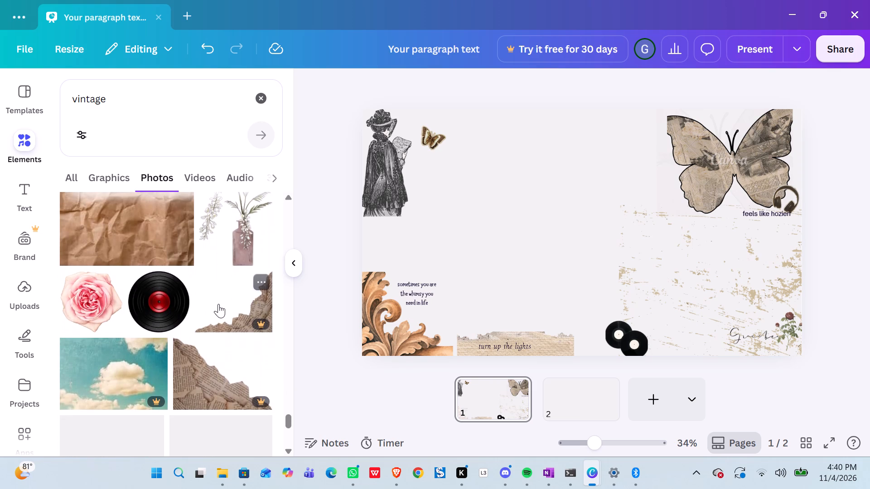
drag(175, 286, 205, 302)
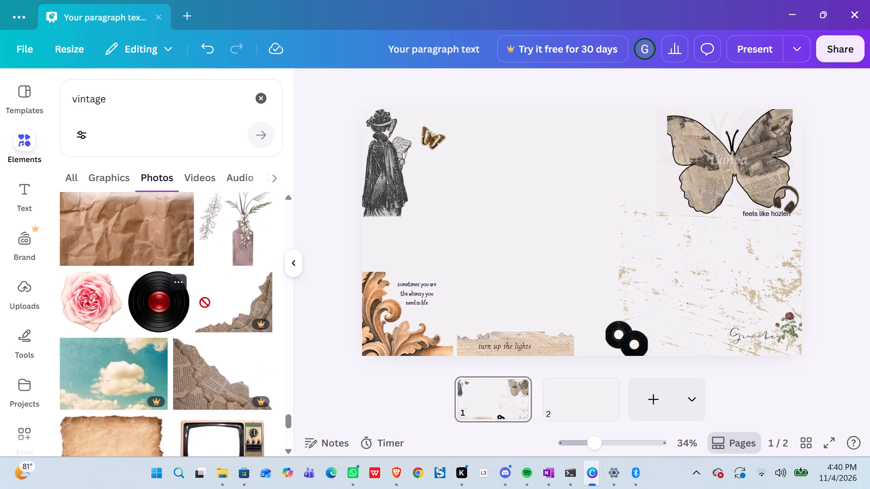
drag(205, 302, 314, 296)
click(161, 312)
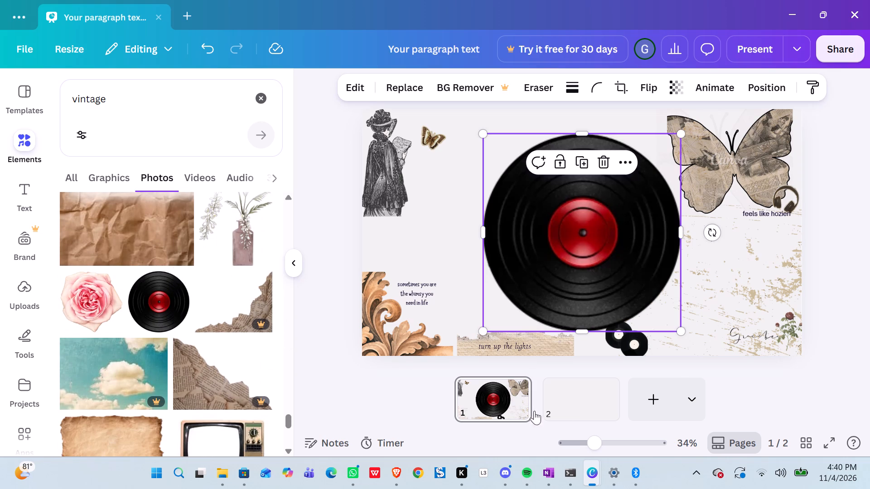
Shift the distressed gold texture slightly toward the page's bottom-right corner.
drag(686, 332, 681, 329)
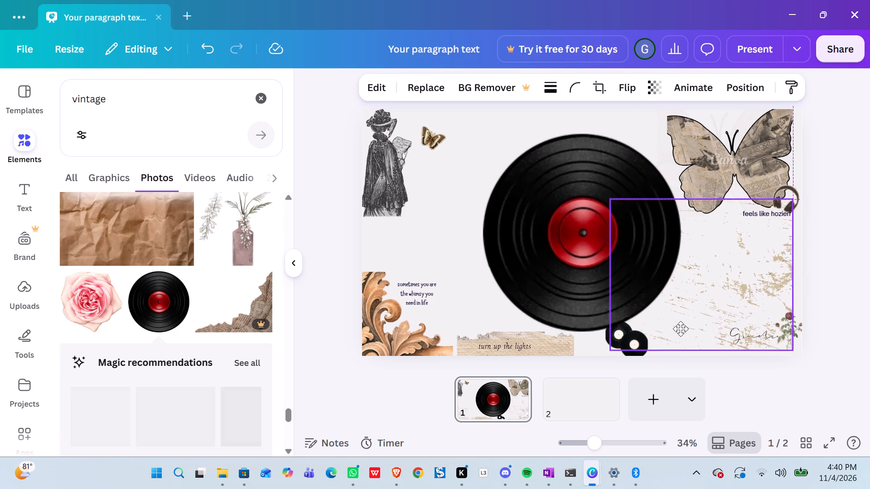
drag(681, 329, 692, 334)
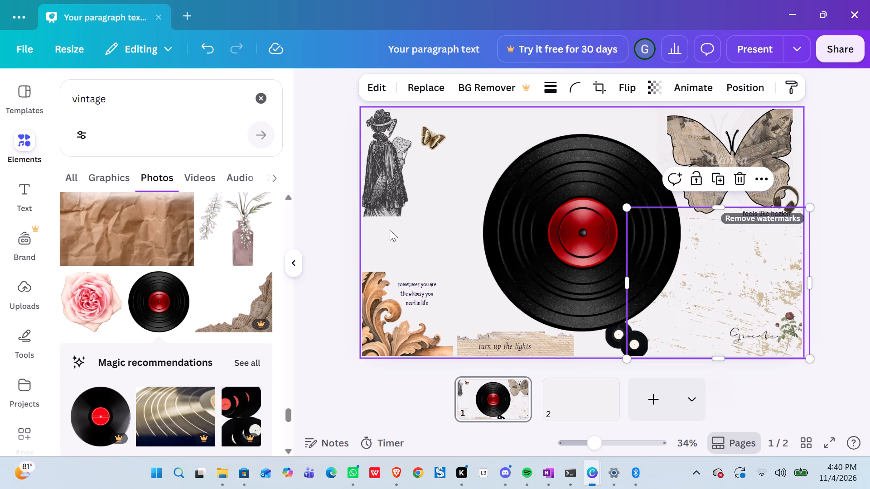
click(422, 223)
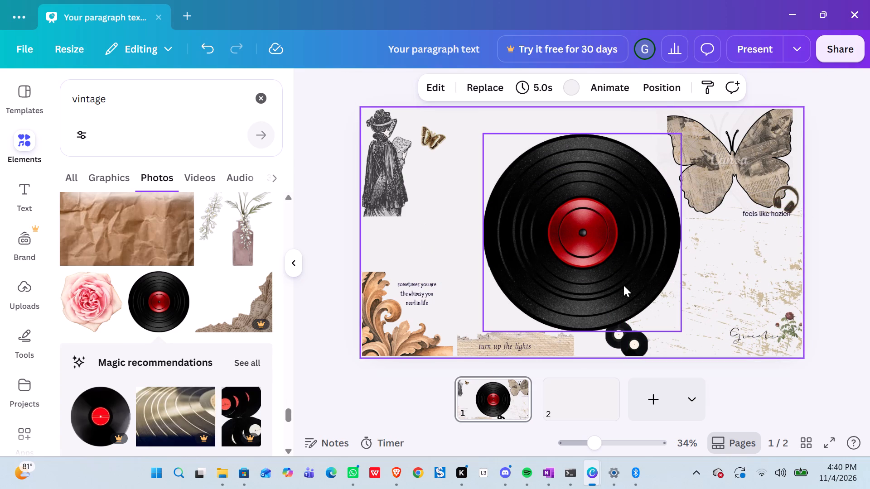
Shrink the red-label vinyl record to less than half its inserted size near the page's top centre.
click(644, 307)
drag(681, 333, 622, 247)
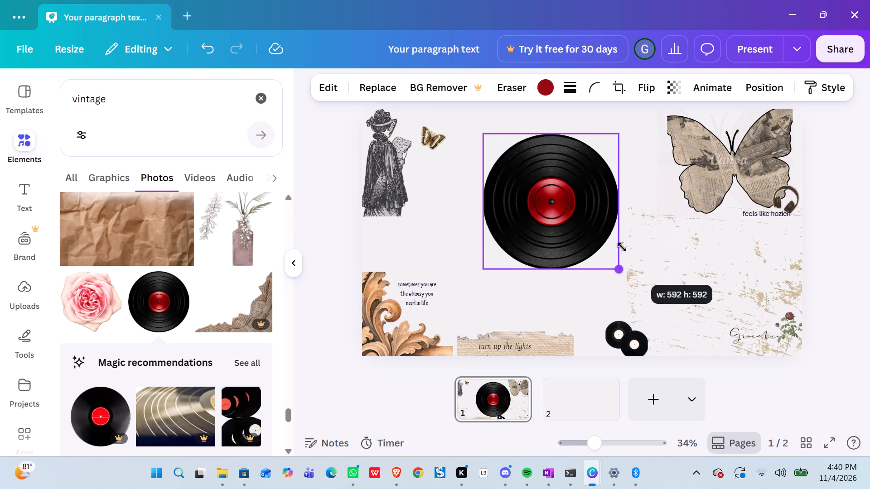
drag(622, 247, 565, 210)
Delete the small two-record vinyl cutout from the page's bottom edge.
click(650, 333)
click(637, 335)
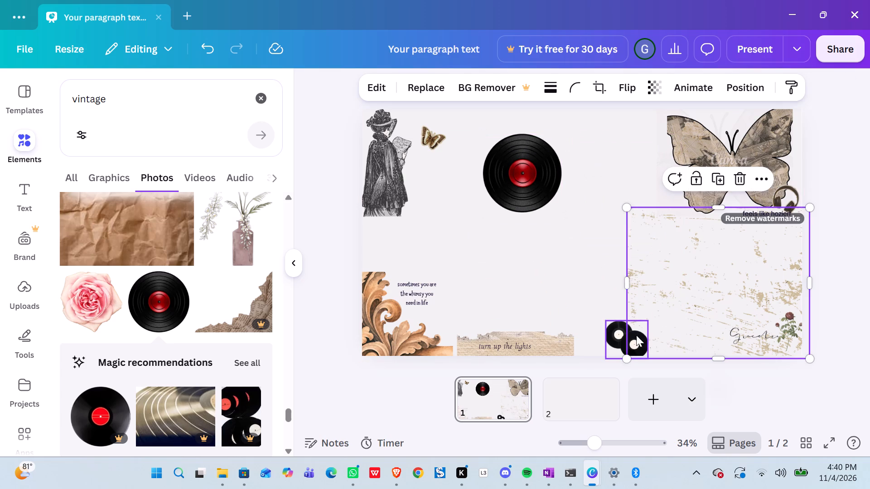
click(644, 292)
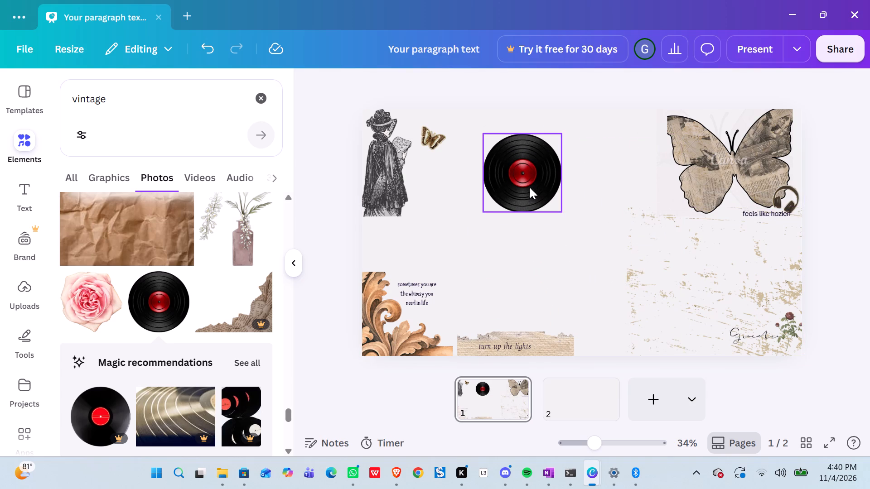
Move the red-label vinyl record to the page's bottom edge beside the "turn up the lights" paper strip, its lower part running off the page.
drag(530, 187, 585, 362)
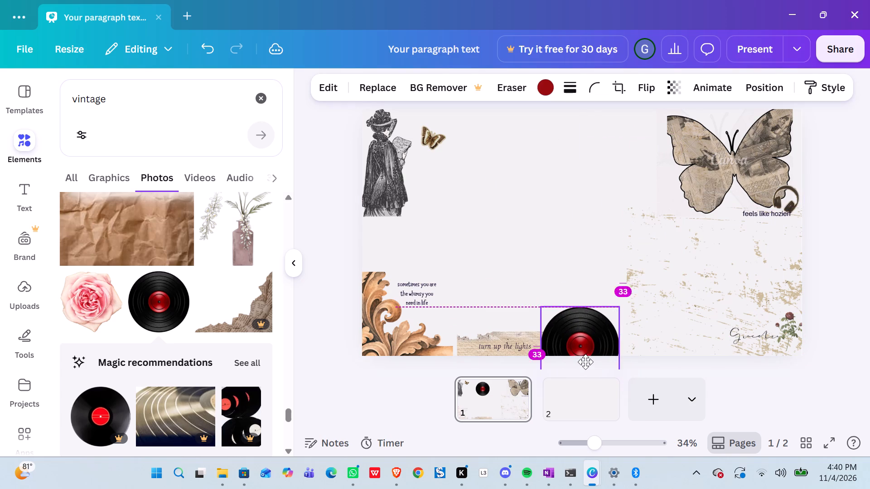
drag(585, 362, 580, 360)
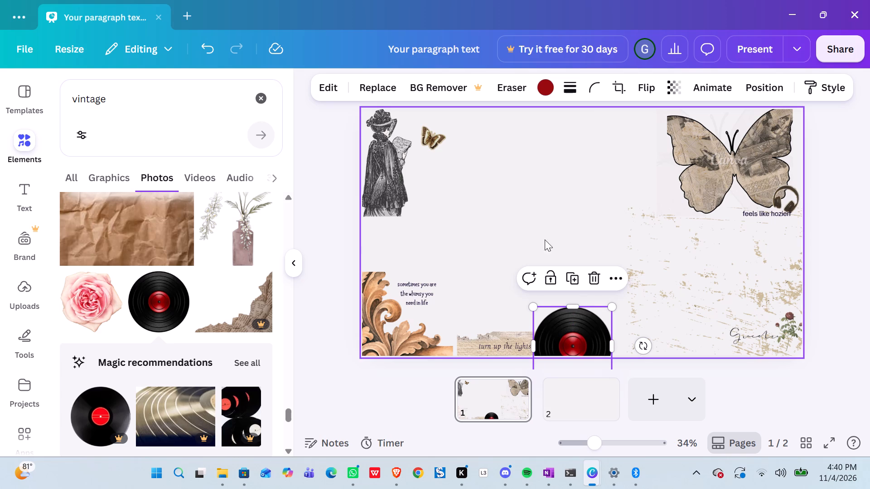
click(511, 193)
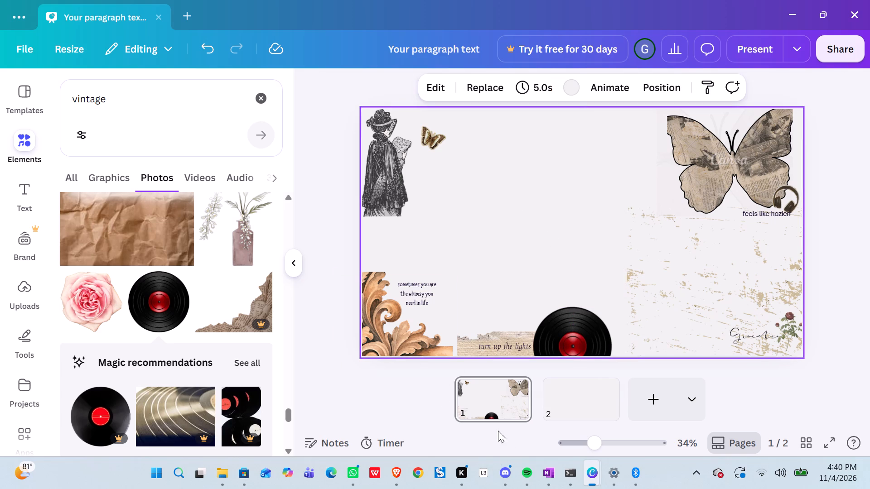
Add the pink rose cutout from the "vintage" photo results to page 1.
scroll(211, 347, down, 4)
scroll(211, 347, up, 1)
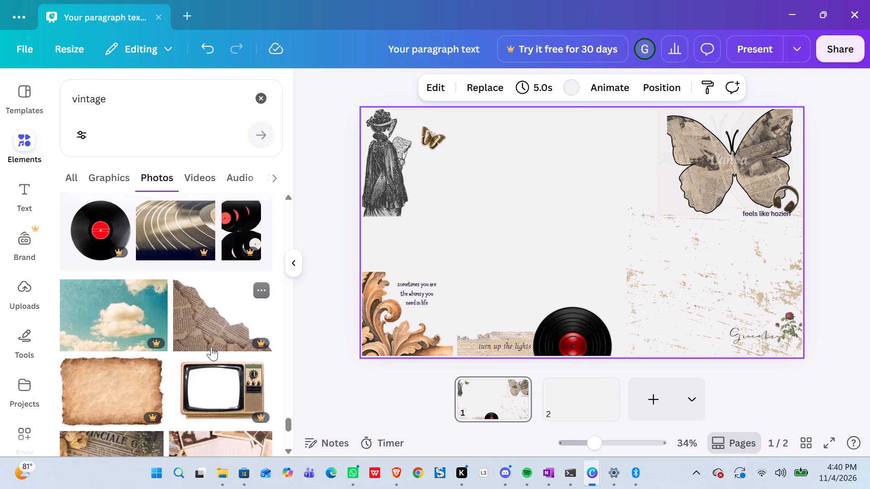
scroll(211, 347, up, 1)
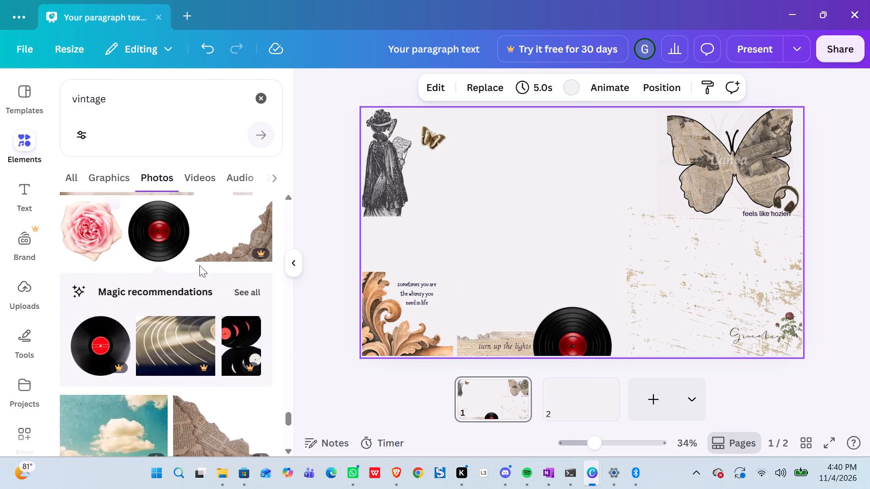
click(101, 244)
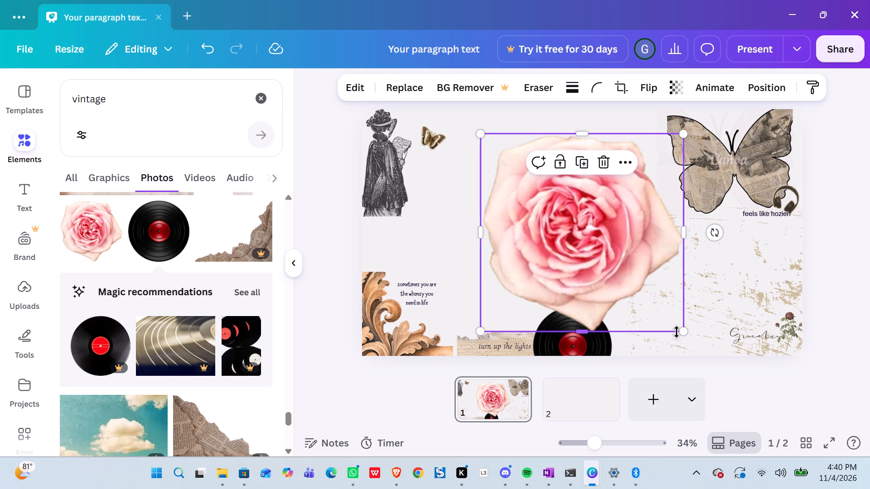
Shrink the pink rose to under a third of its inserted size and place it on the distressed gold texture, above the signature-style text.
drag(686, 334, 541, 187)
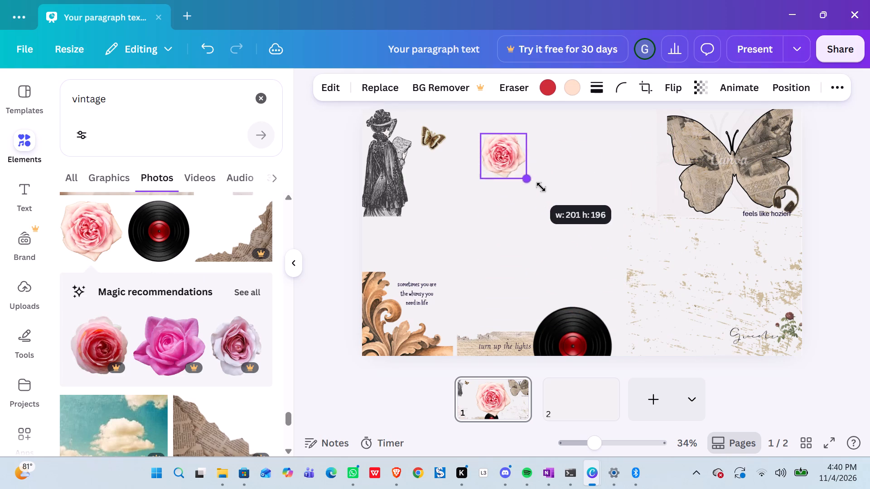
drag(541, 187, 545, 188)
drag(512, 164, 720, 283)
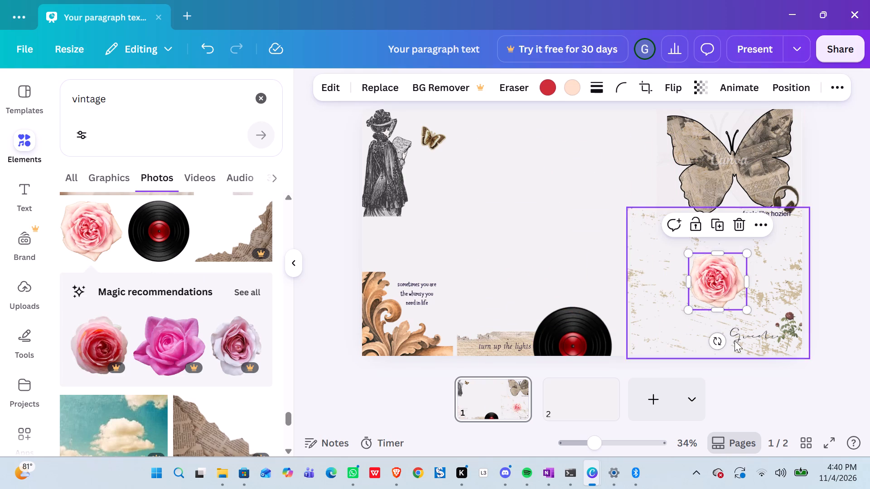
click(517, 225)
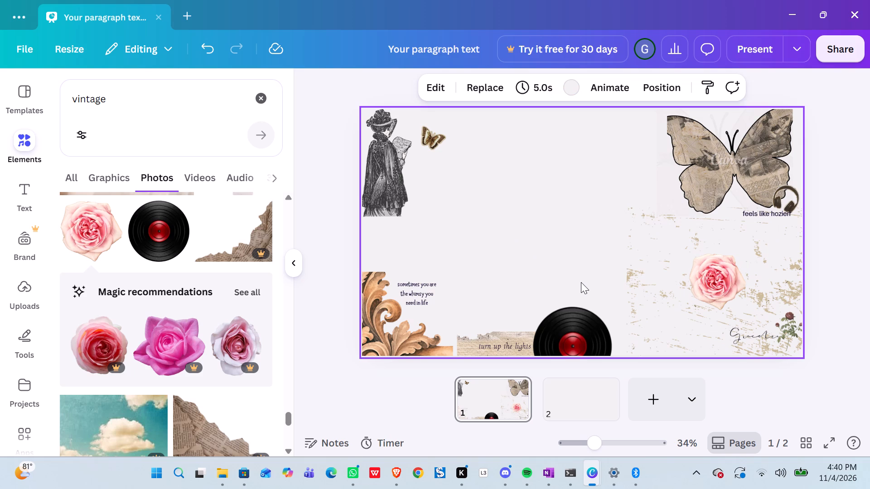
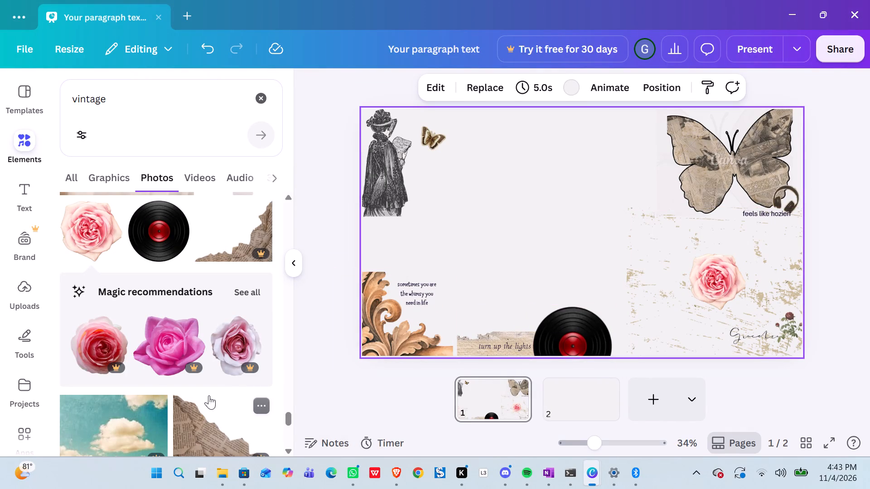
Add the retro television photo from the "vintage" photo results to page 1 and shrink it to about 457 by 306 px.
scroll(209, 395, down, 5)
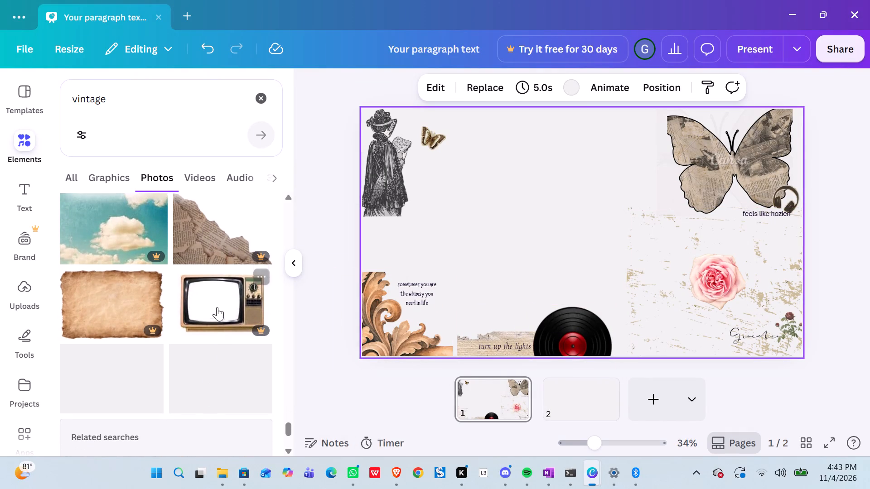
click(222, 303)
drag(627, 238, 590, 235)
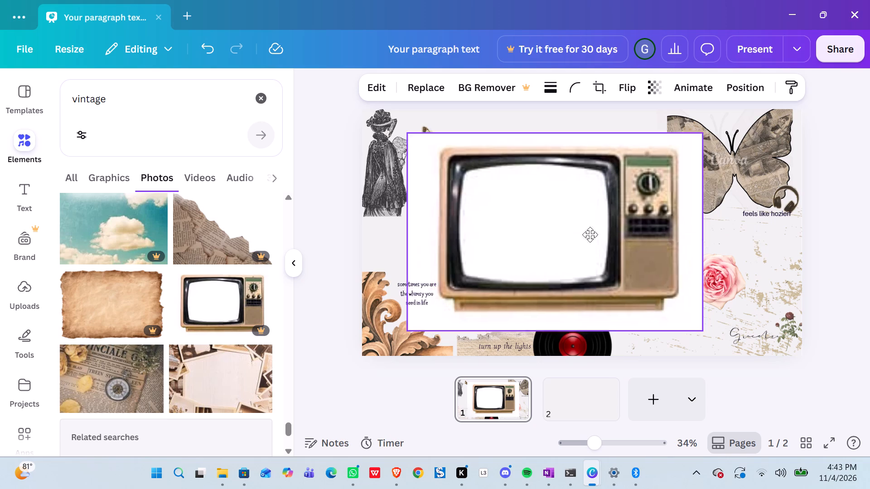
drag(590, 235, 564, 244)
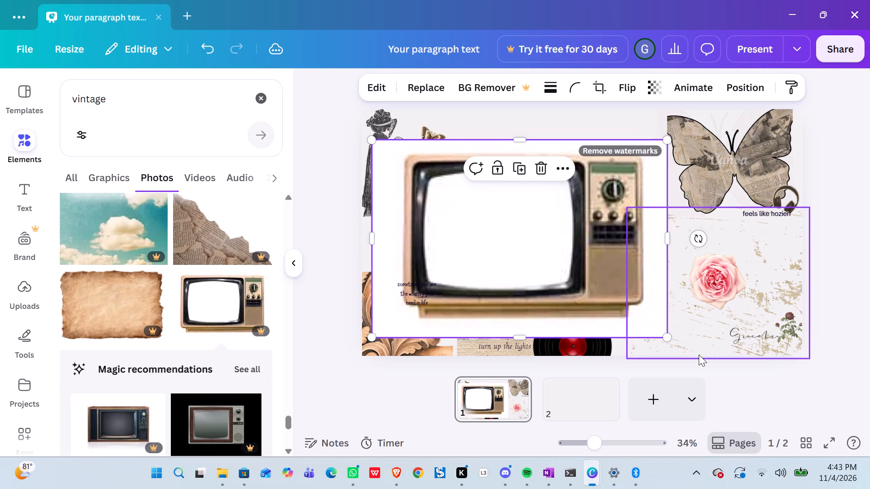
drag(668, 338, 461, 202)
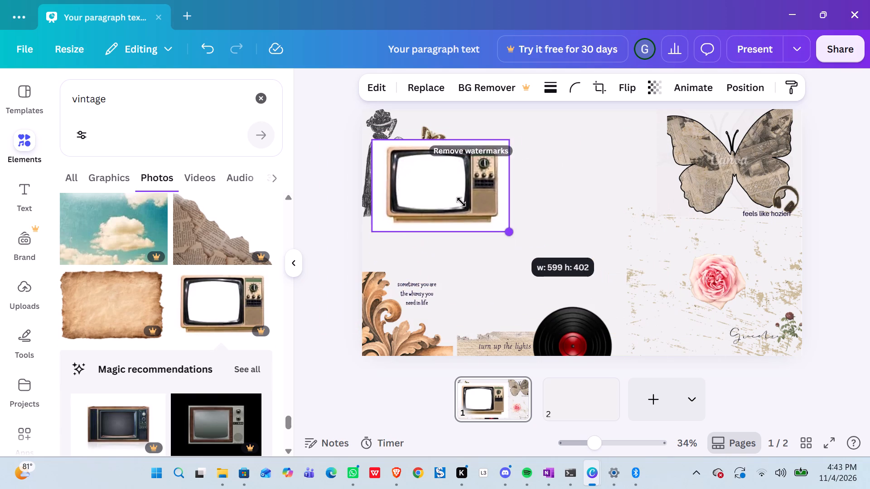
drag(461, 202, 481, 208)
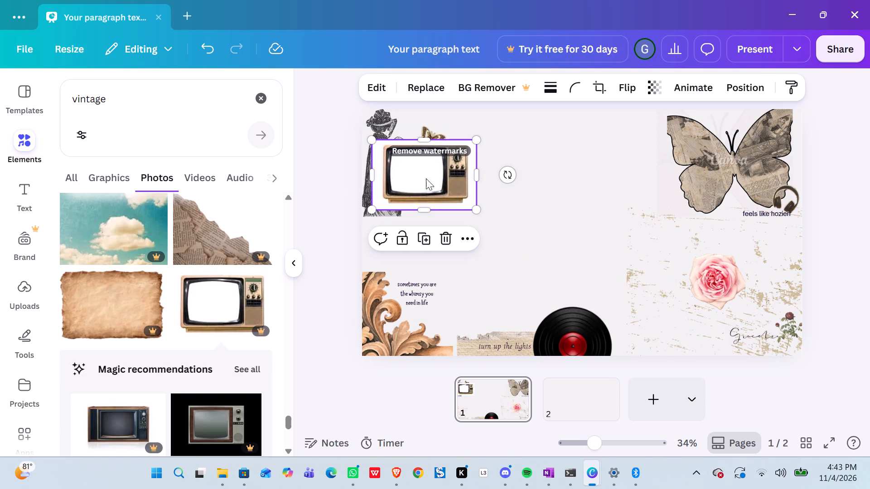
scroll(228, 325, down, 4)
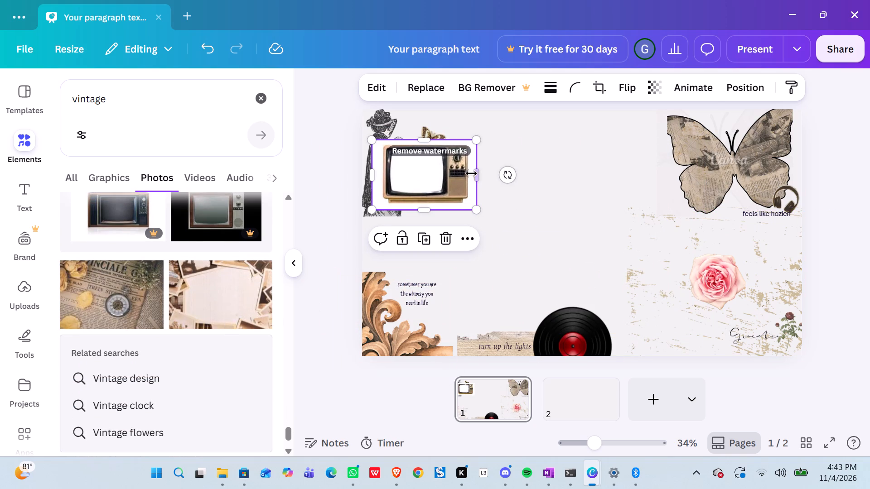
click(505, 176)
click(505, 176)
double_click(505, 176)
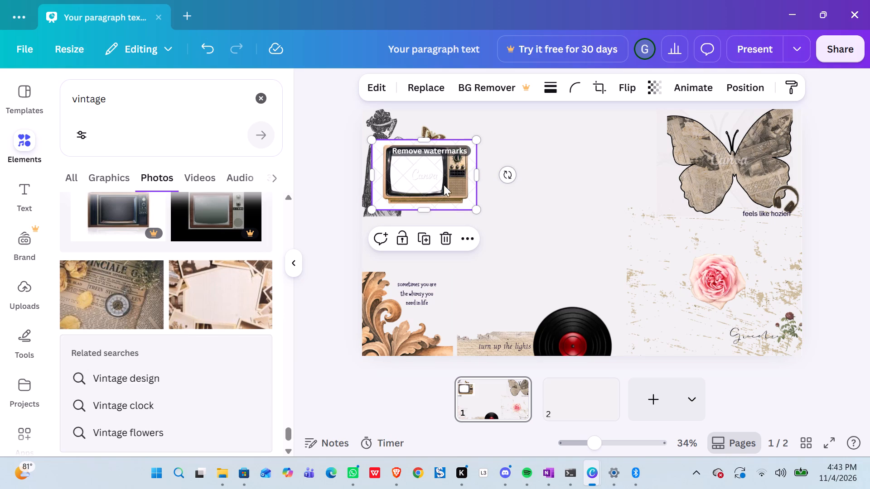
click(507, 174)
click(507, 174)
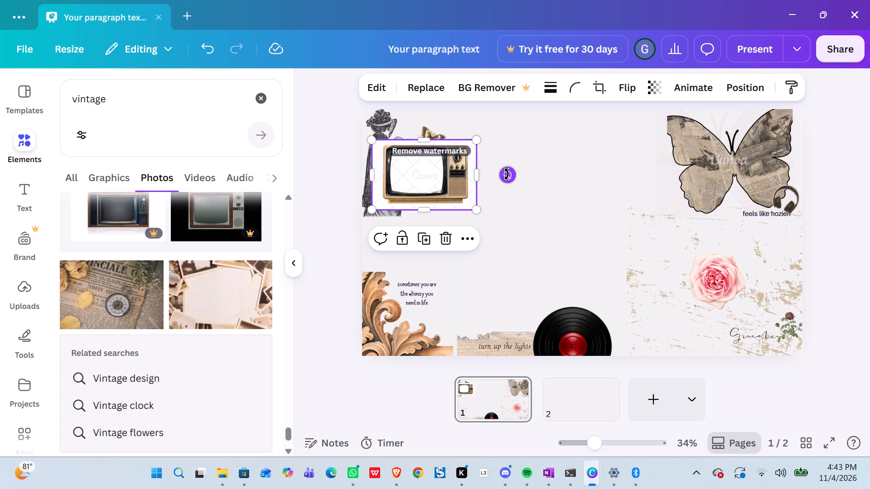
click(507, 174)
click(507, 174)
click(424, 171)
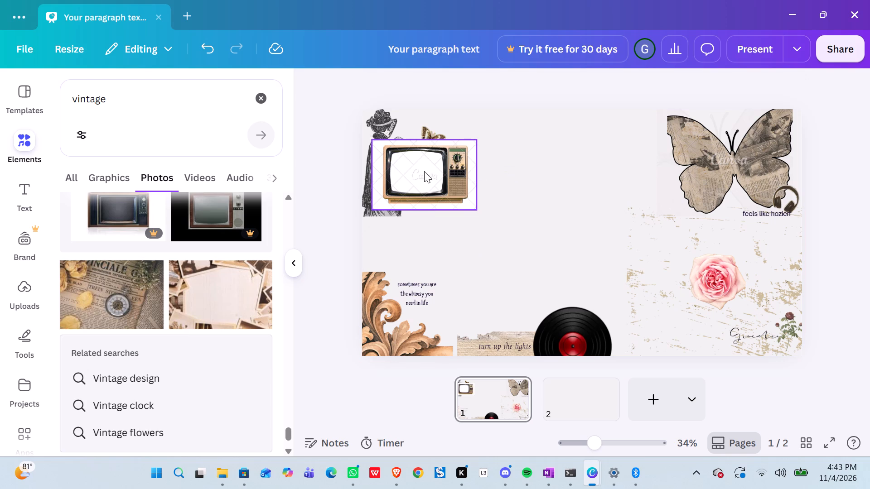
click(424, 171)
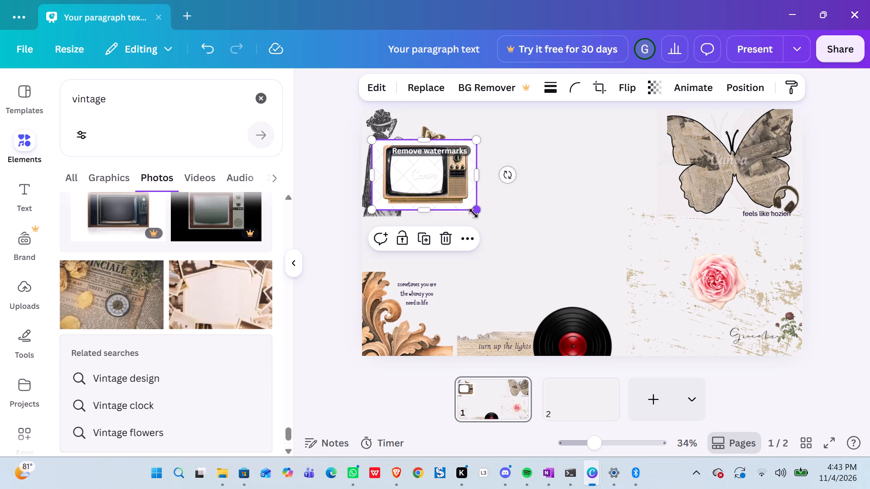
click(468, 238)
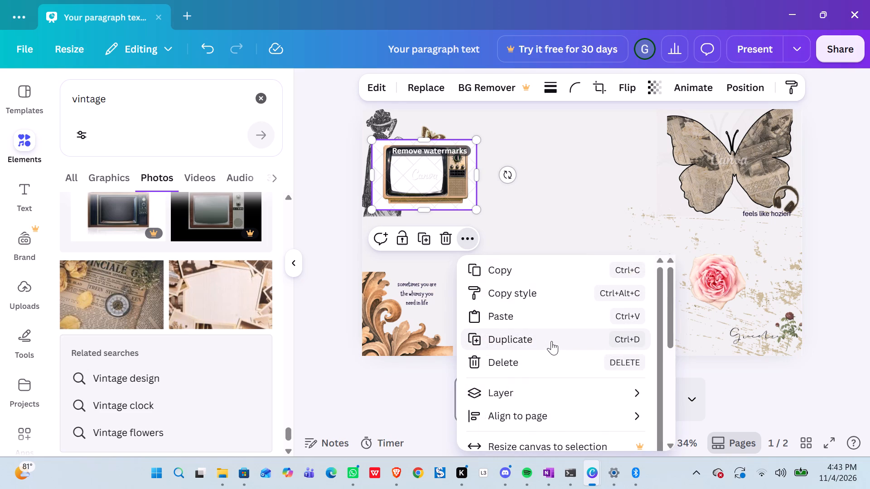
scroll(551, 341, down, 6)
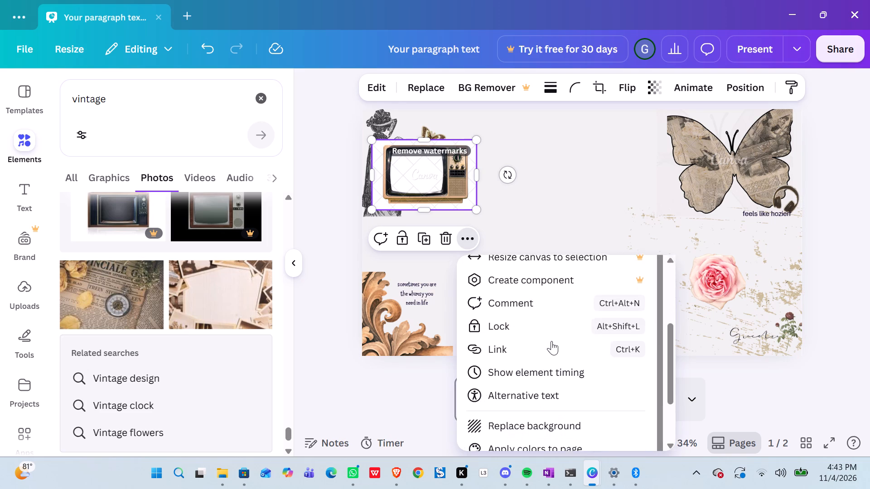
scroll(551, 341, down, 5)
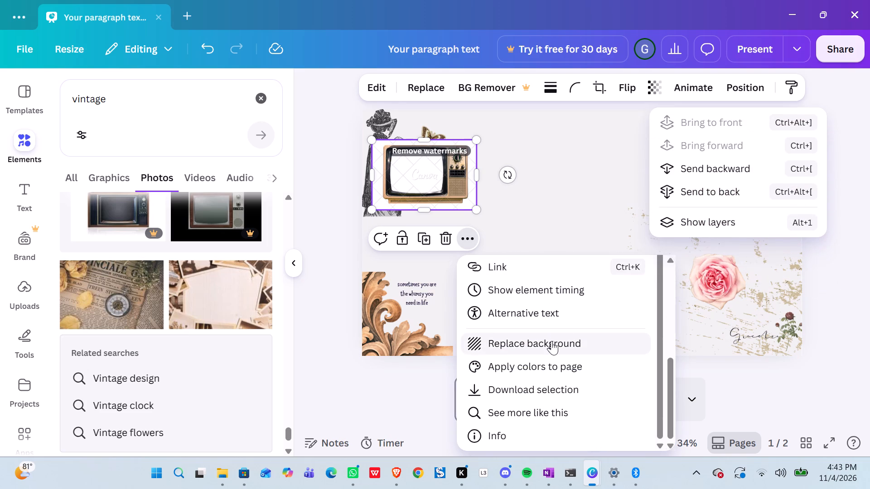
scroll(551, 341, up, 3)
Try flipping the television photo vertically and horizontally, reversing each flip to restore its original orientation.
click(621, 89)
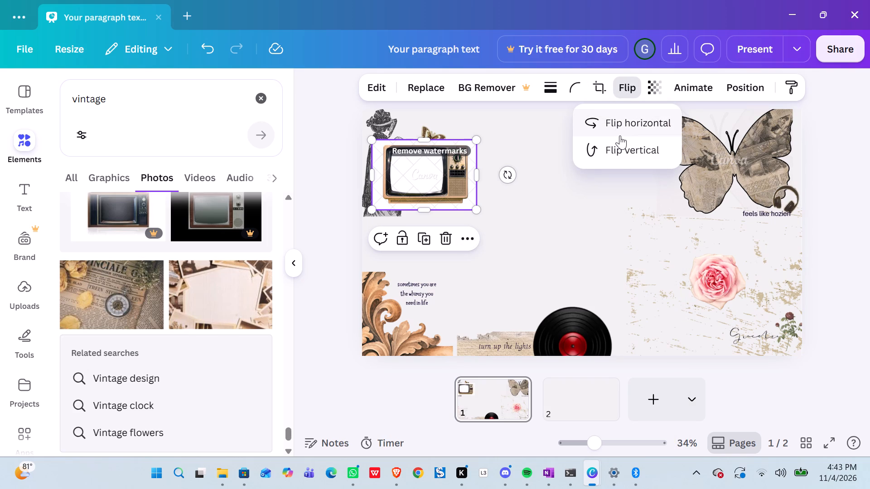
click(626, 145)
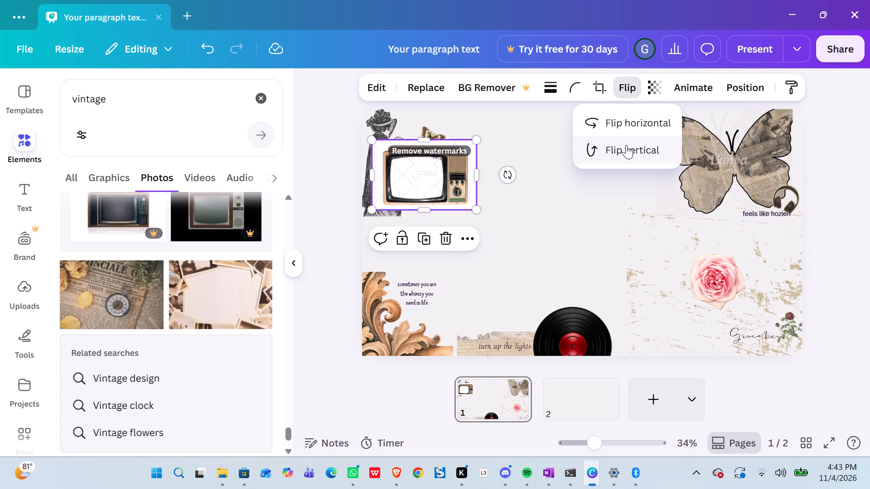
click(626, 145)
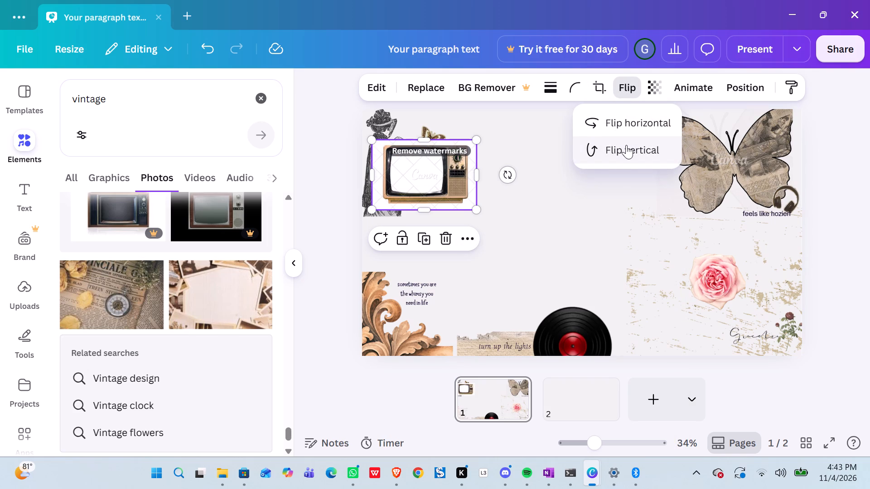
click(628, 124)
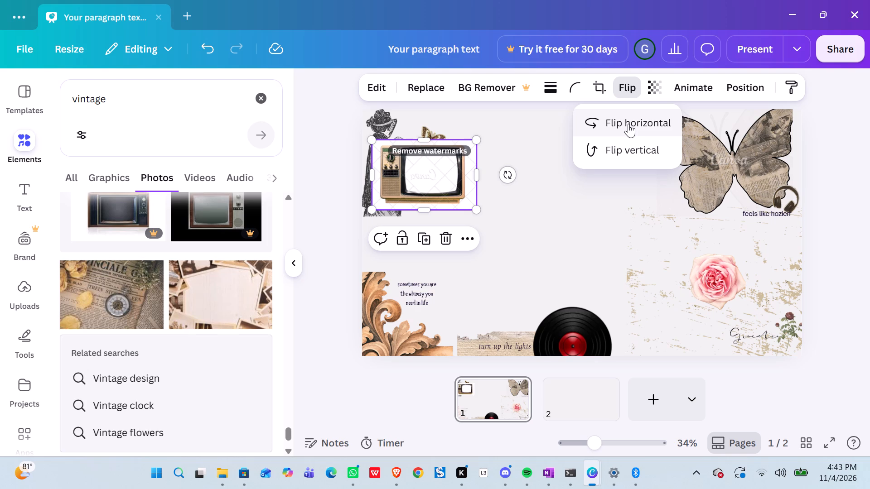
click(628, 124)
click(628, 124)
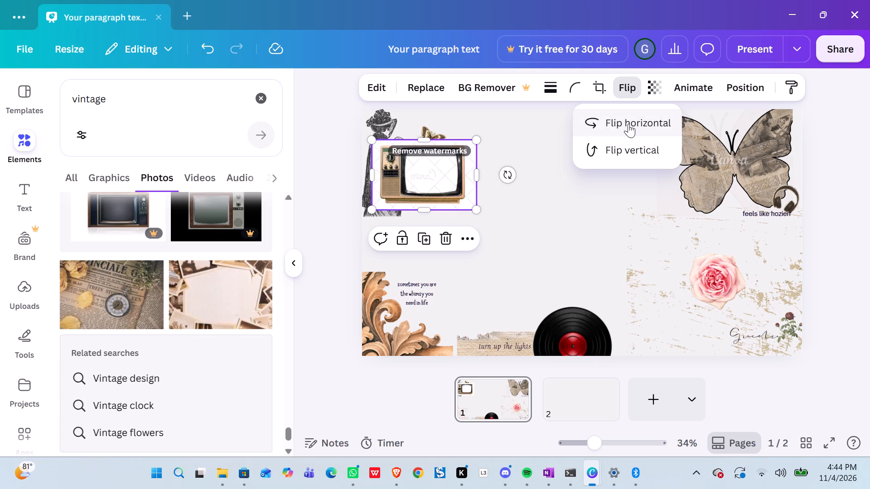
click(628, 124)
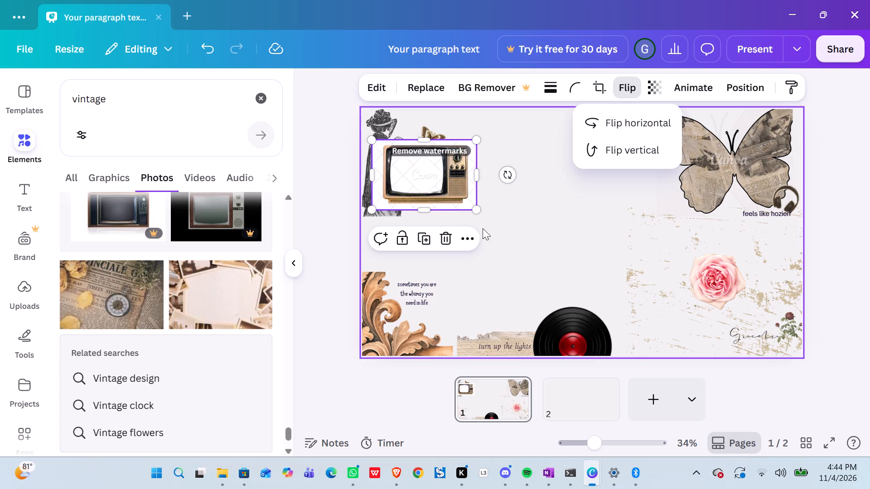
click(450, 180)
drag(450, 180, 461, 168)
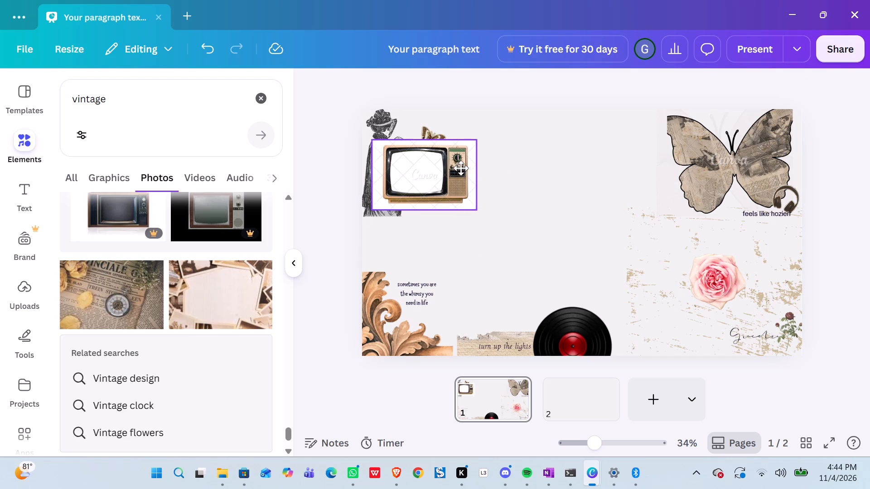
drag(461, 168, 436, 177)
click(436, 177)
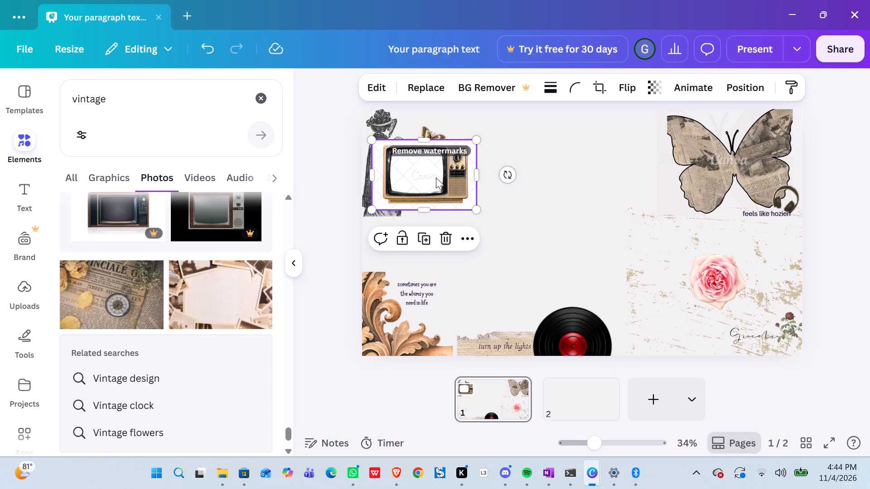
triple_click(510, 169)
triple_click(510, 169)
Shrink the television photo to about 340 by 228 px and place it between the woman engraving and carved ornament, running partly off the page's left edge.
drag(421, 182, 441, 234)
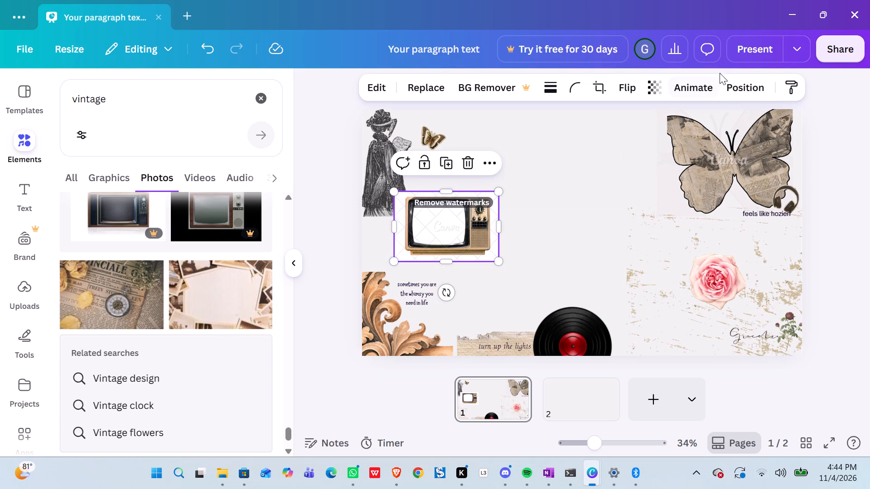
click(737, 86)
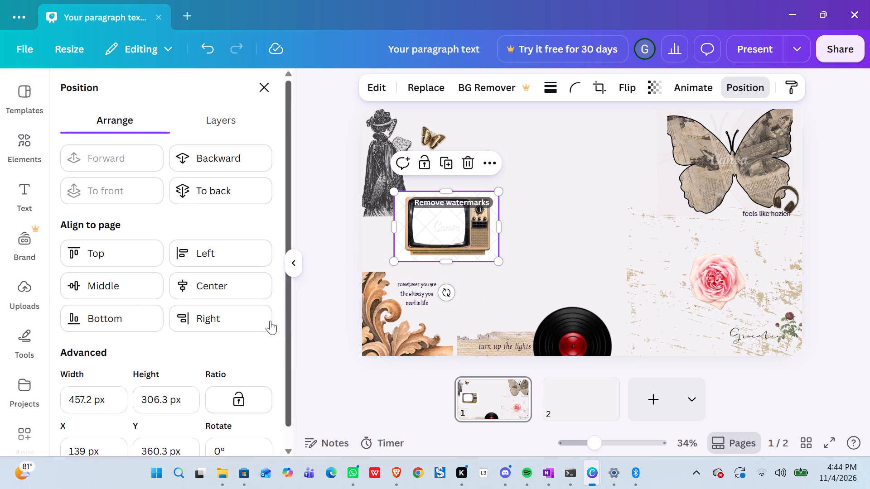
scroll(219, 321, down, 4)
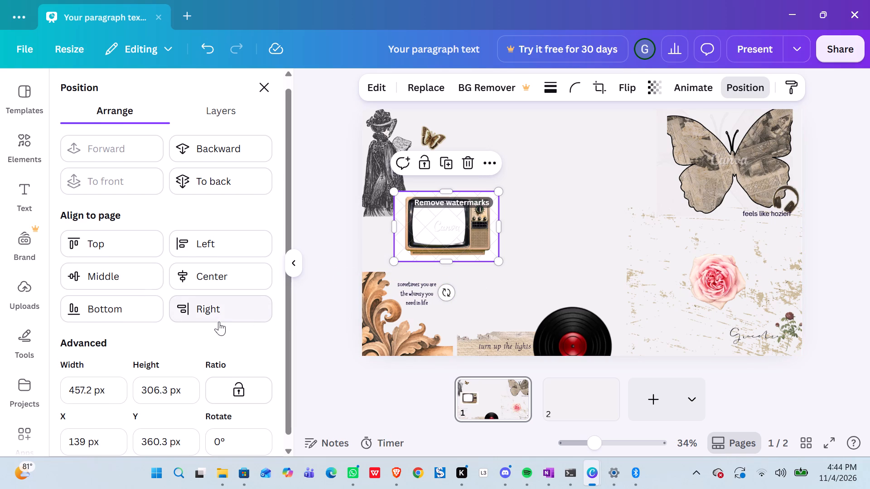
scroll(219, 321, down, 1)
scroll(219, 321, up, 2)
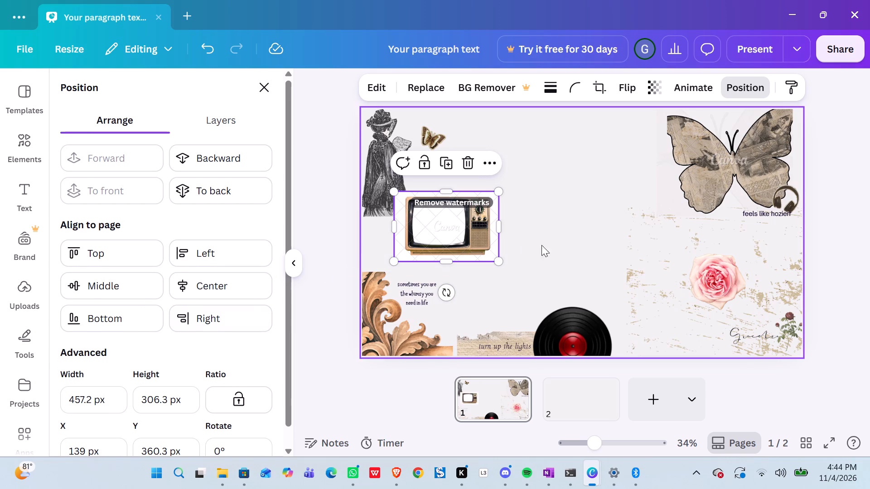
drag(496, 259, 481, 245)
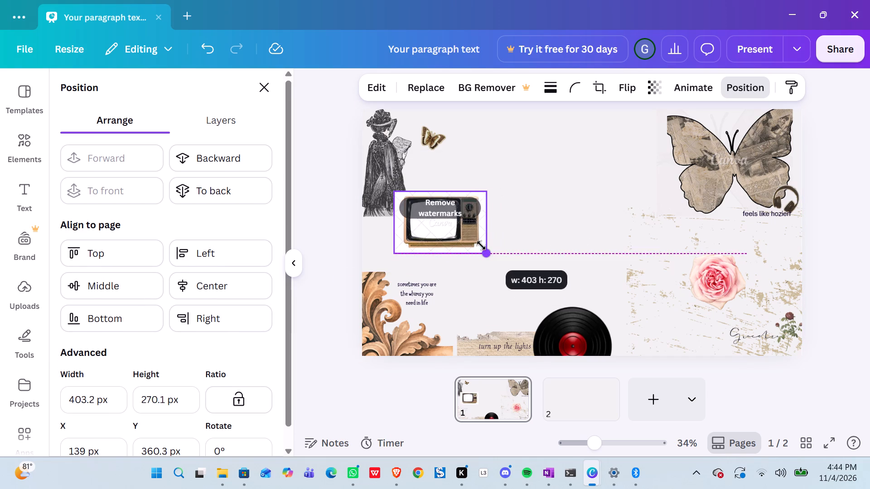
drag(481, 245, 469, 241)
drag(446, 230, 409, 255)
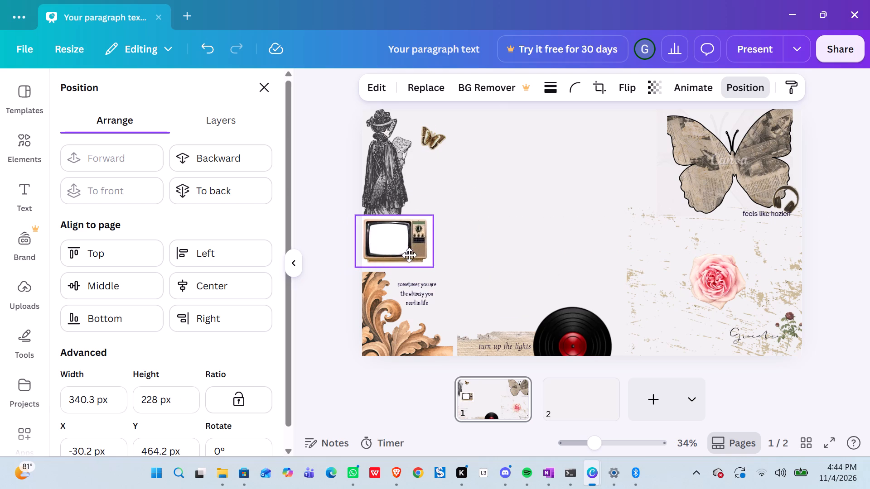
drag(409, 255, 402, 255)
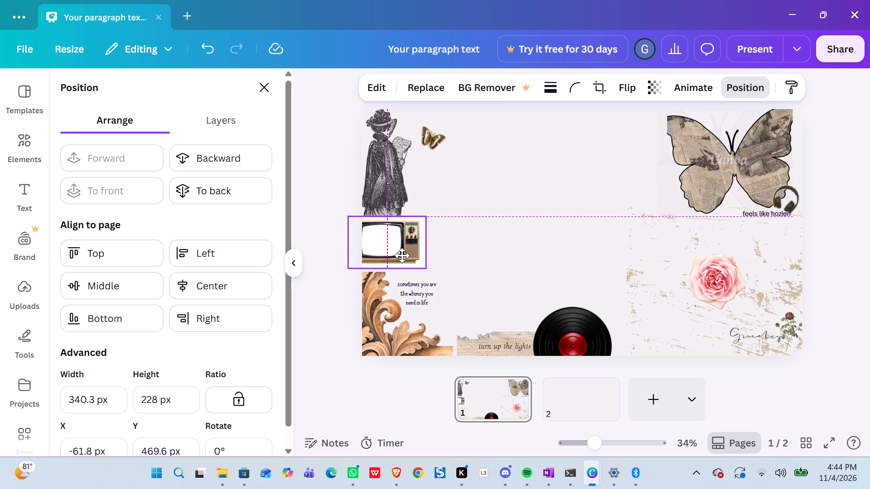
drag(402, 255, 402, 255)
click(498, 211)
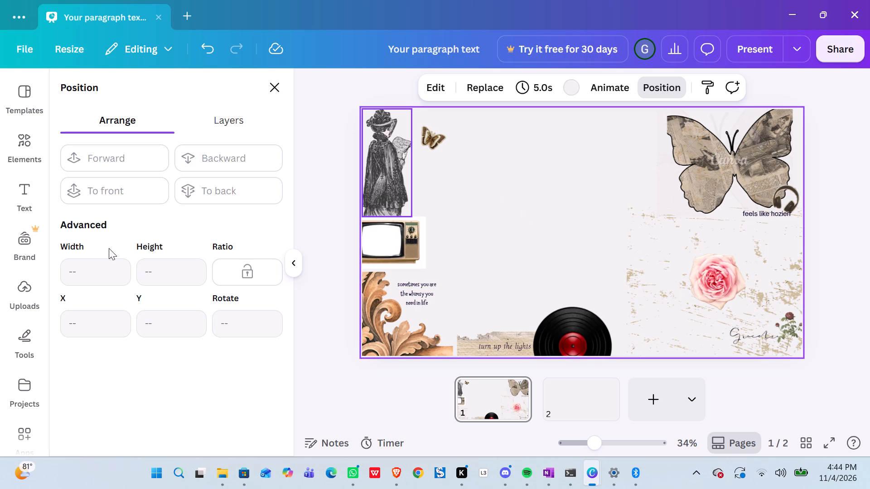
Browse the "vintage" photo results for another cutout that suits the collage.
click(27, 156)
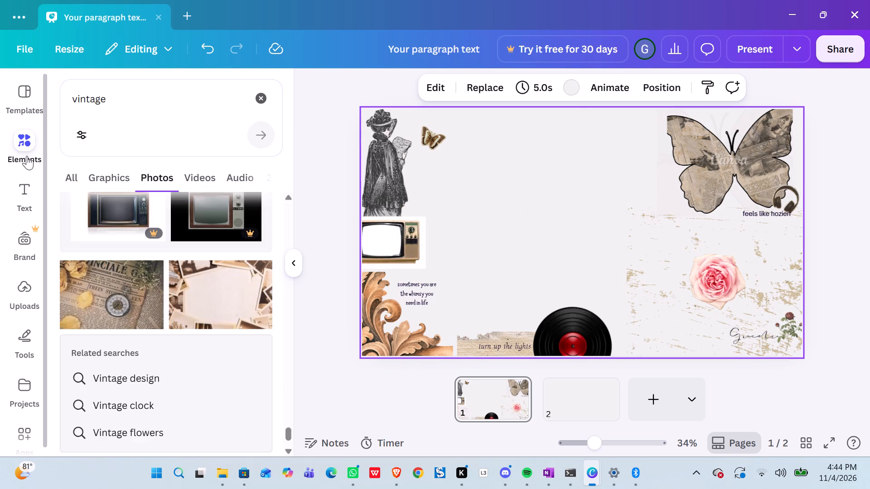
scroll(158, 307, down, 4)
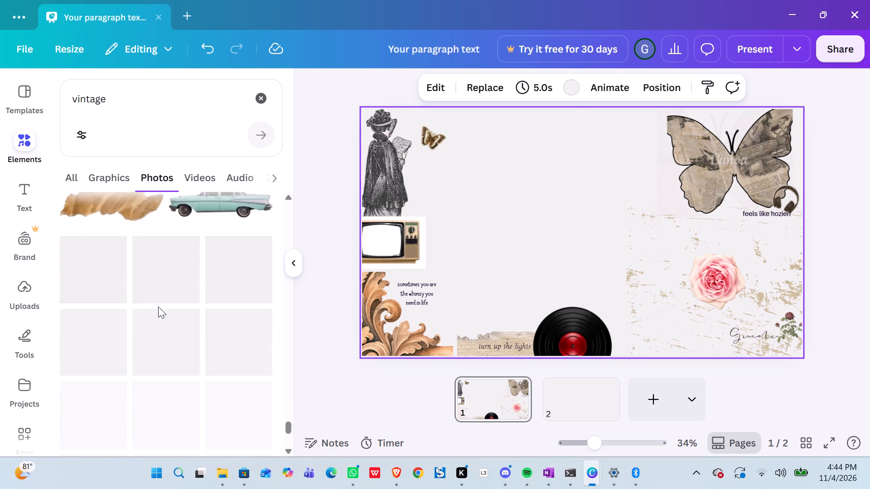
scroll(158, 307, right, 1)
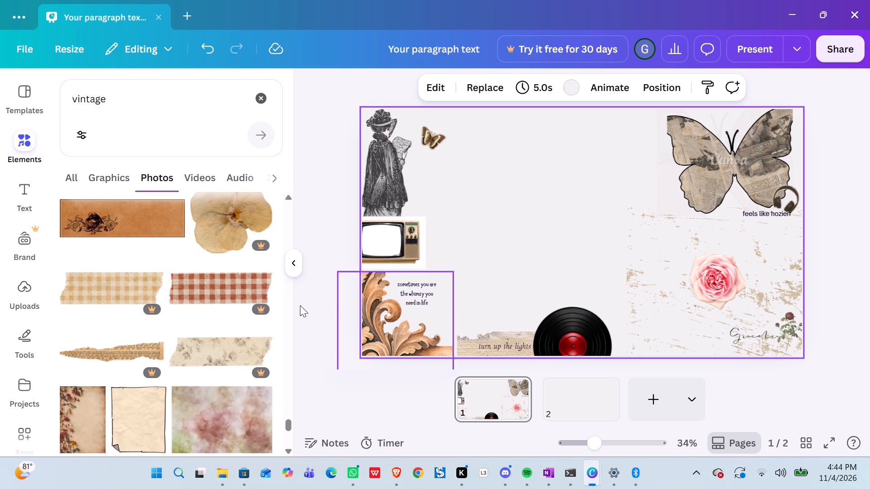
scroll(164, 360, down, 3)
scroll(164, 360, right, 2)
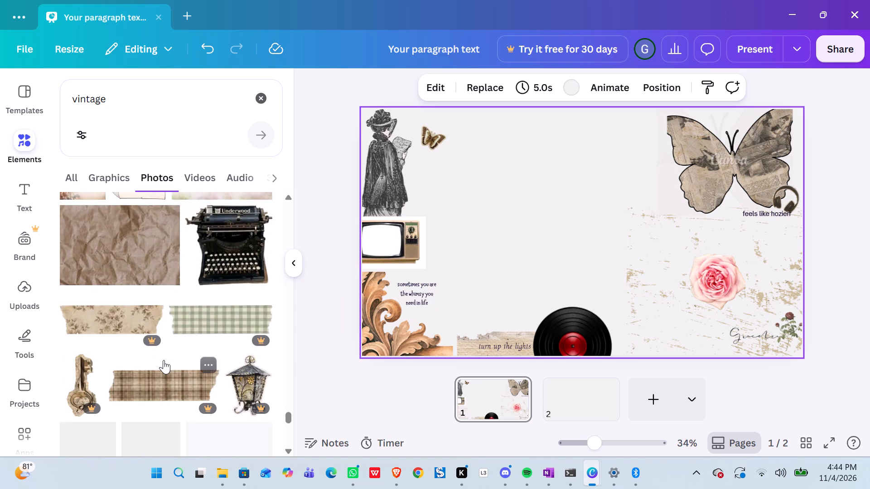
scroll(164, 360, right, 3)
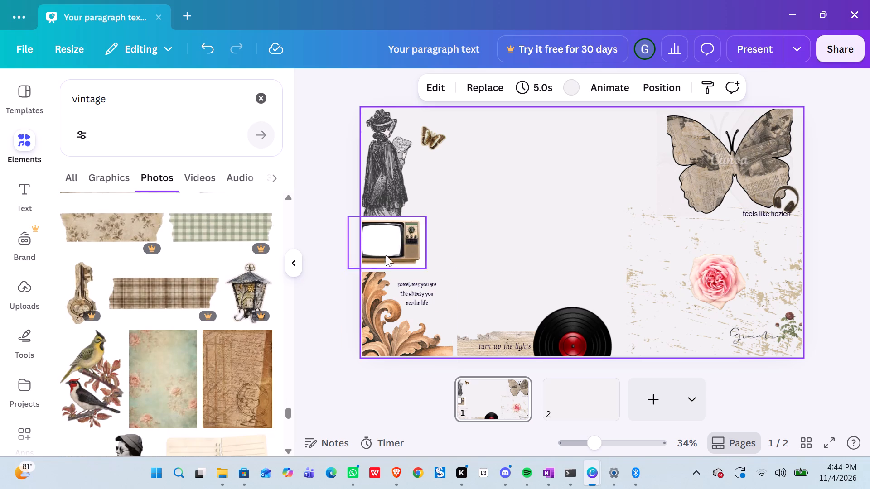
Move the television photo slightly up toward the woman engraving, keeping it running partly off the page's left edge.
drag(391, 250, 400, 244)
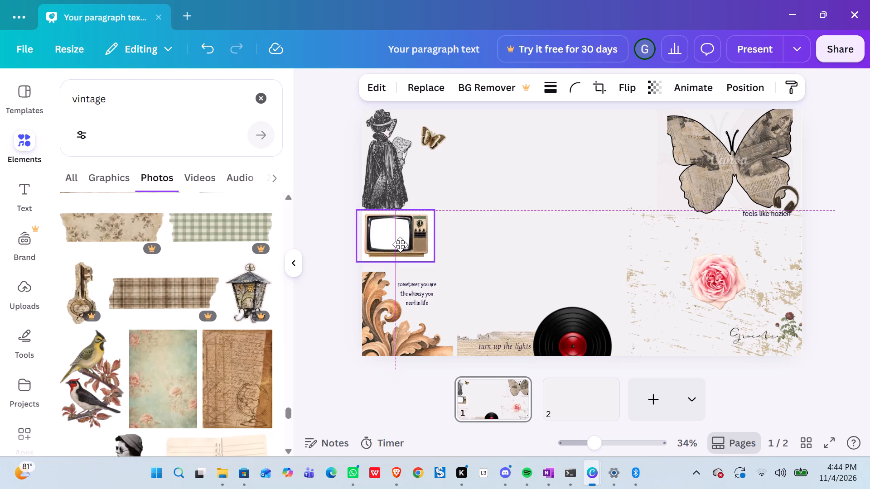
drag(400, 244, 394, 244)
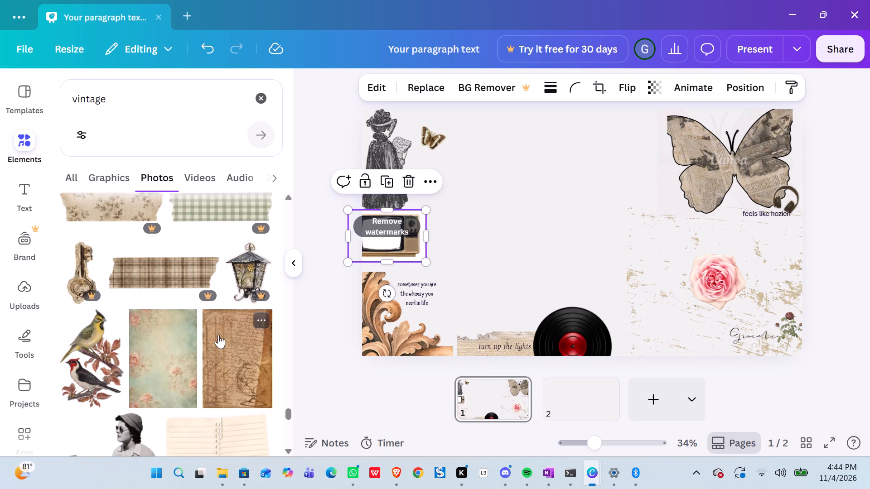
Add the photo of two birds on a branch from the "vintage" results and shrink it to about 248 by 381 px.
click(101, 315)
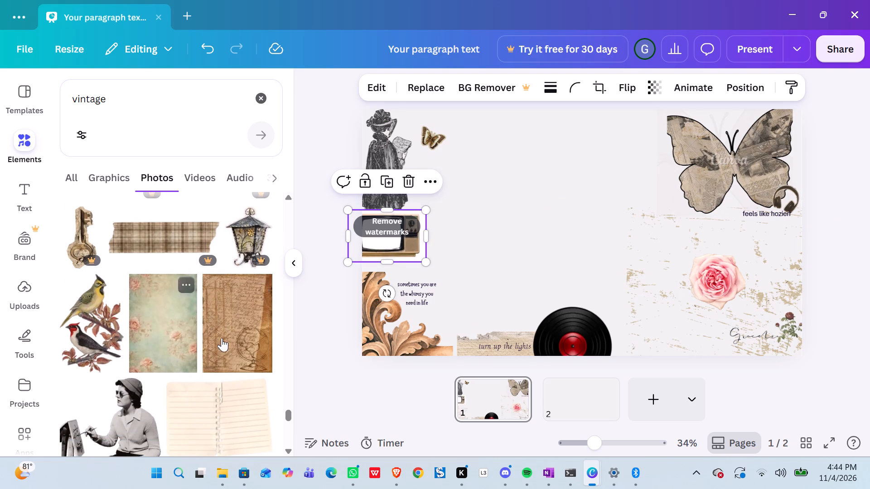
click(99, 333)
drag(646, 329, 623, 187)
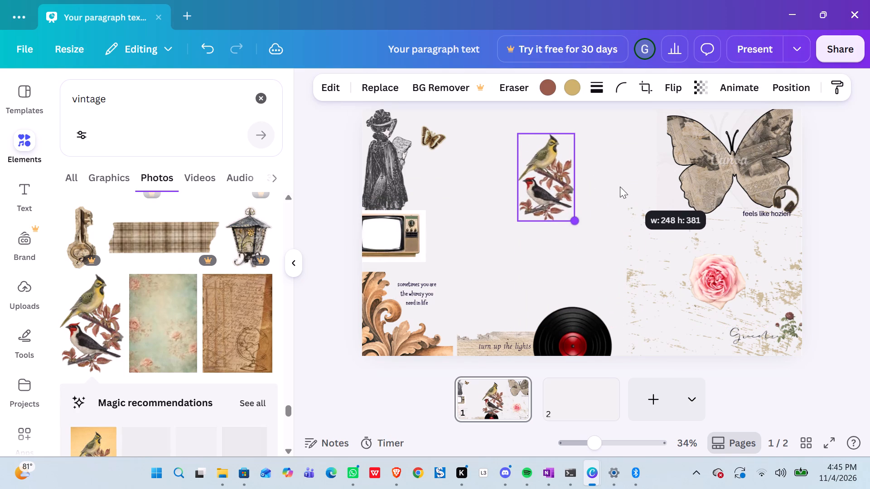
Shrink the birds photo to about two-thirds of that size and place it under the newspaper butterfly's left wing, overlapping the gold texture's upper corner.
drag(540, 187, 623, 157)
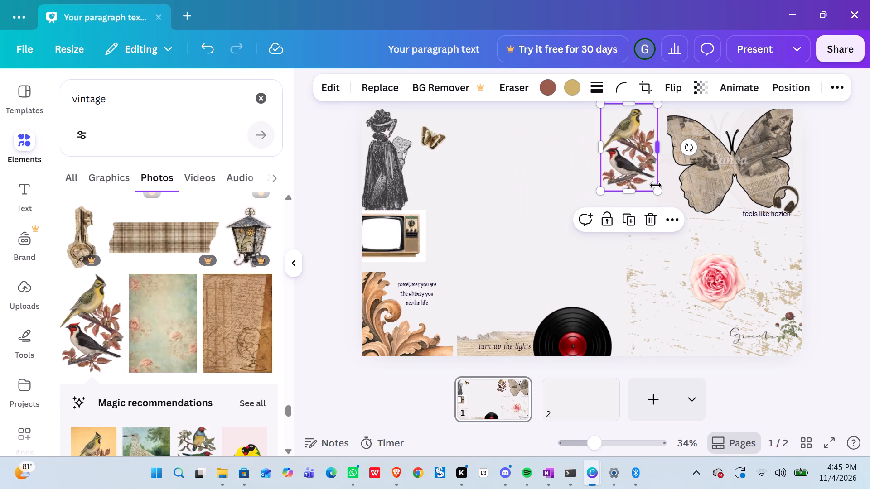
drag(656, 185, 658, 173)
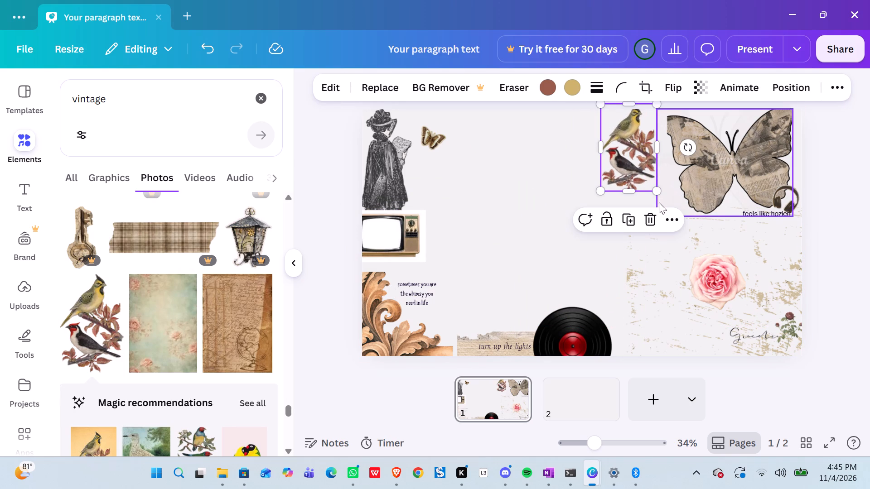
drag(658, 194, 661, 153)
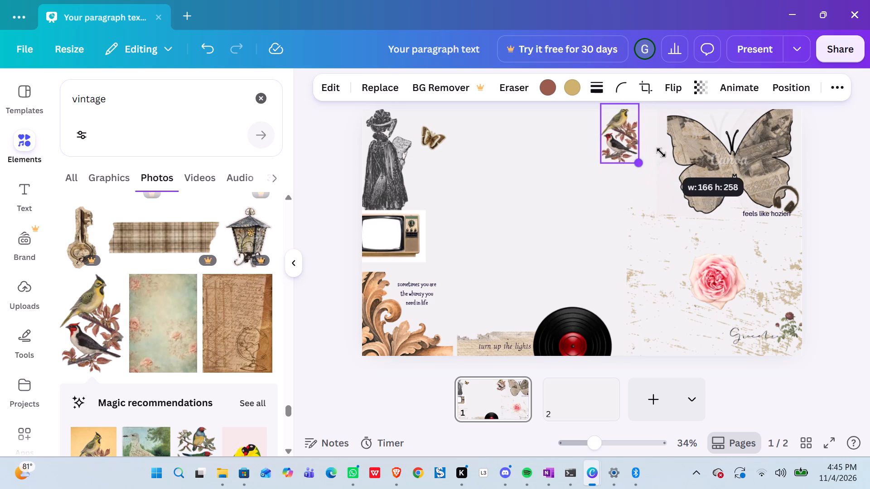
drag(661, 153, 648, 139)
drag(611, 139, 578, 131)
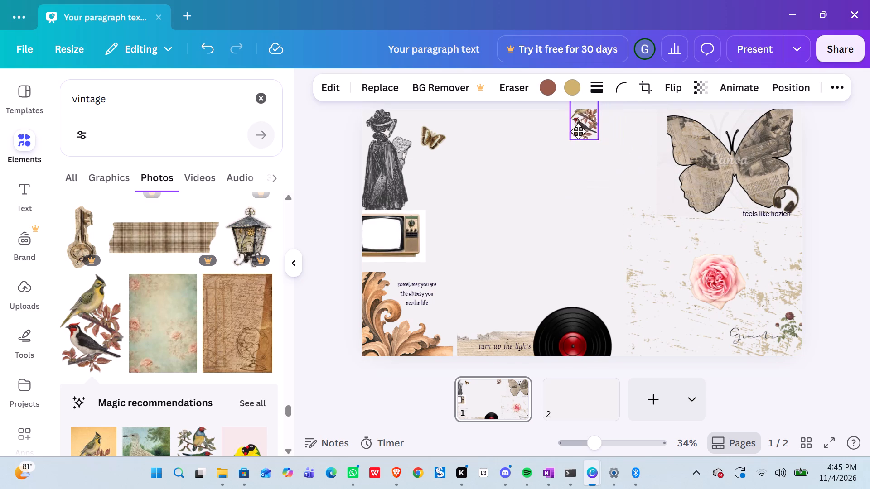
drag(578, 131, 643, 153)
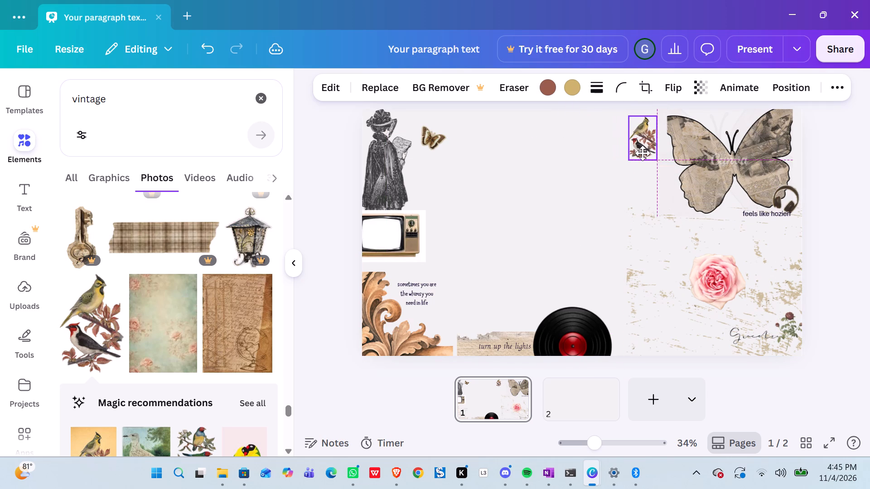
drag(643, 153, 653, 223)
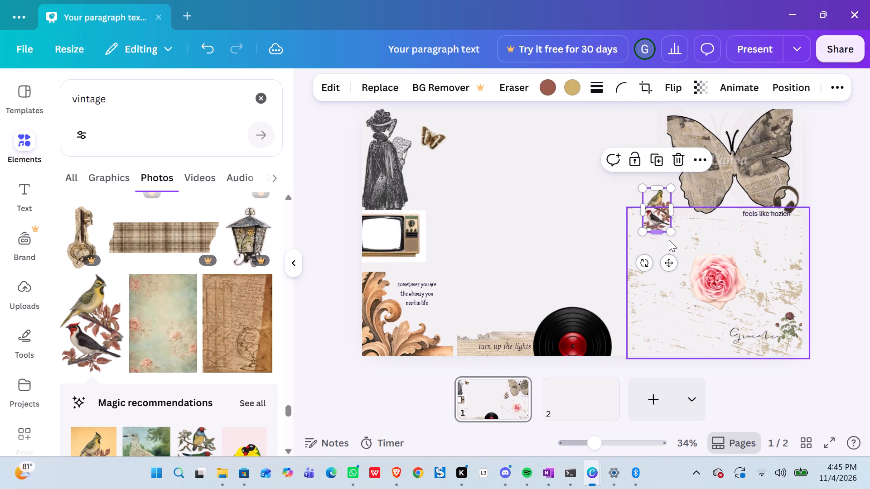
drag(672, 234, 685, 247)
click(599, 217)
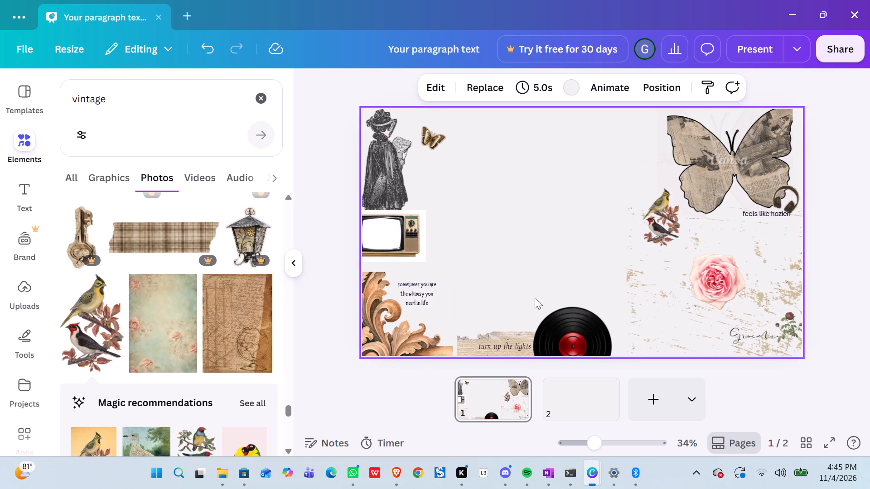
Move the birds photo to the page's top edge, directly beside the newspaper butterfly's left wing.
click(667, 226)
drag(666, 226, 635, 196)
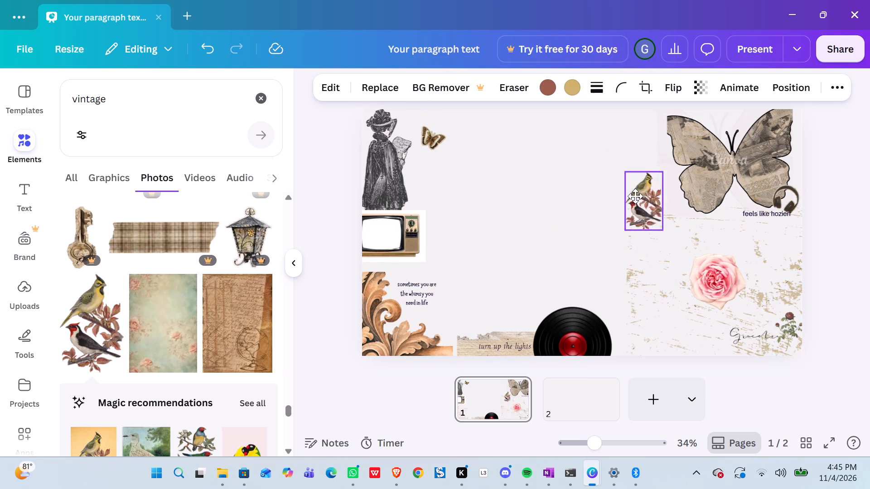
drag(635, 196, 631, 141)
drag(637, 142, 642, 141)
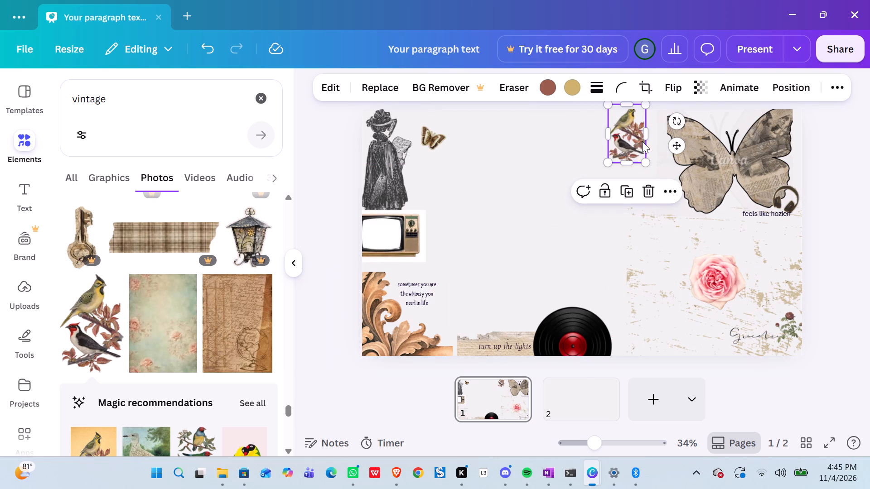
drag(642, 141, 658, 140)
click(600, 154)
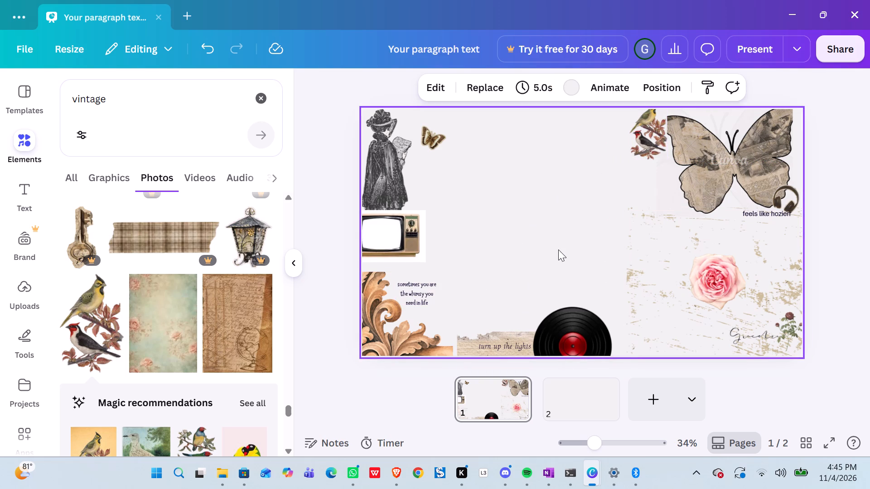
Browse further through the "vintage" photo results for another collage element.
scroll(237, 339, down, 4)
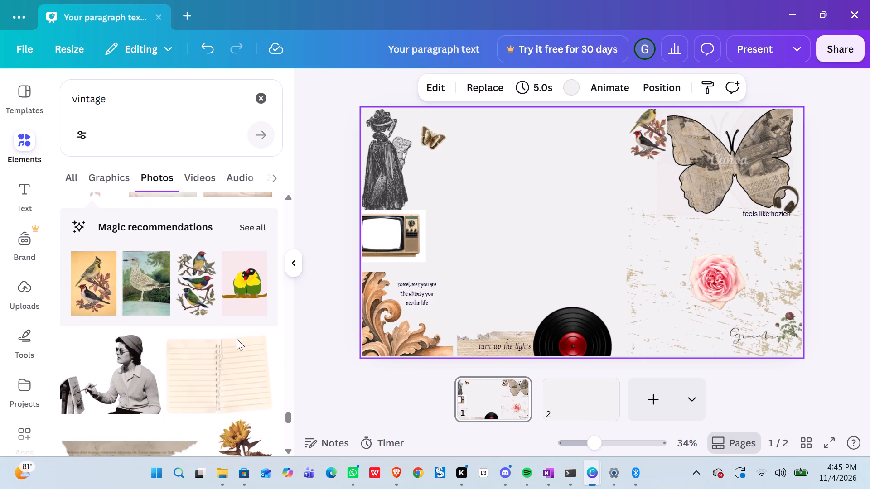
scroll(237, 339, down, 5)
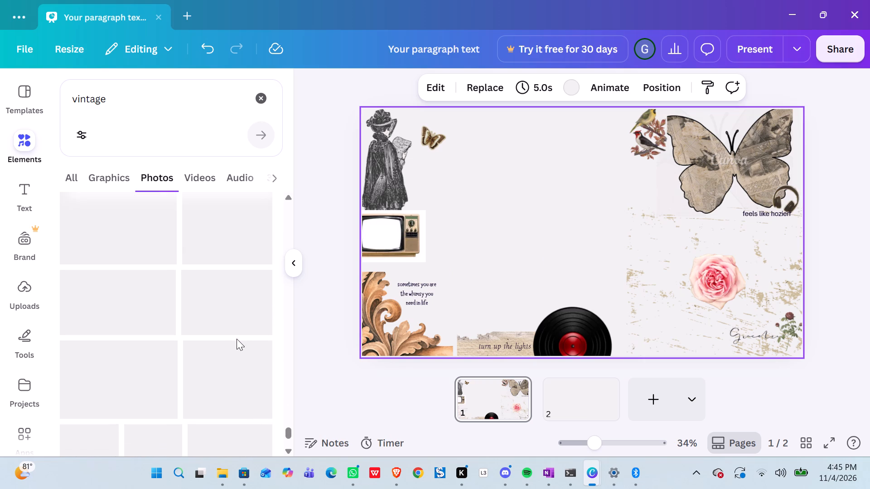
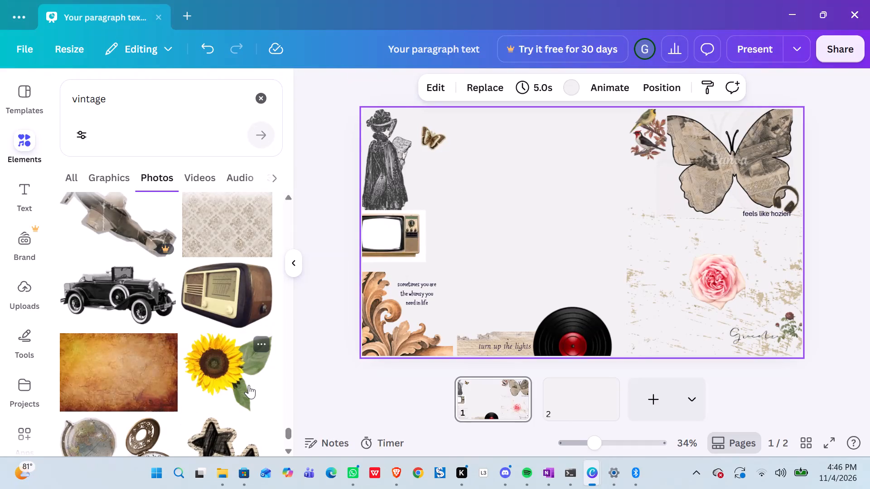
Add the sunflower photo from the "vintage" results and shrink it to about a third of its inserted size.
click(224, 369)
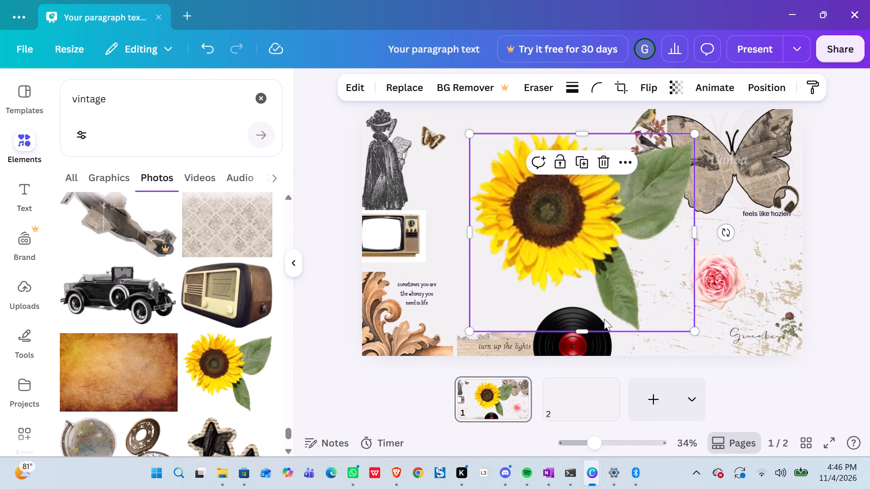
drag(698, 332, 572, 209)
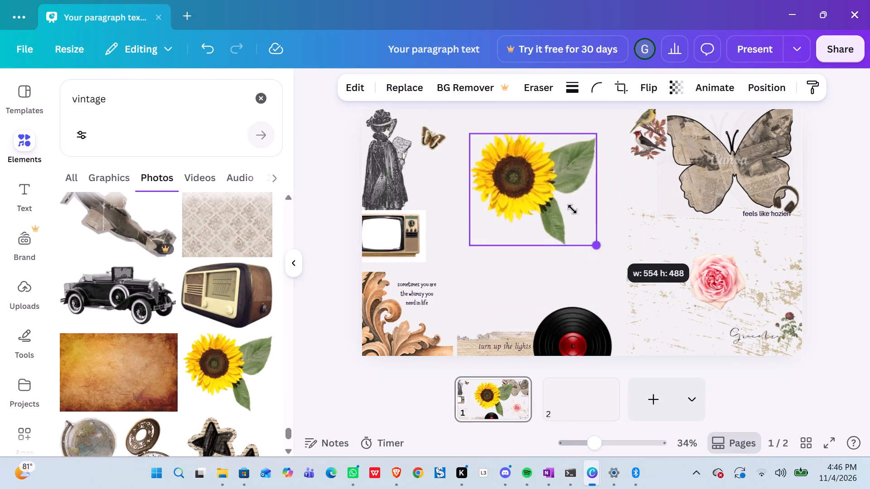
drag(572, 209, 557, 182)
Add the navy and silver camera photo with the blue lens and shrink it to about an eighth of its inserted width.
scroll(173, 371, down, 4)
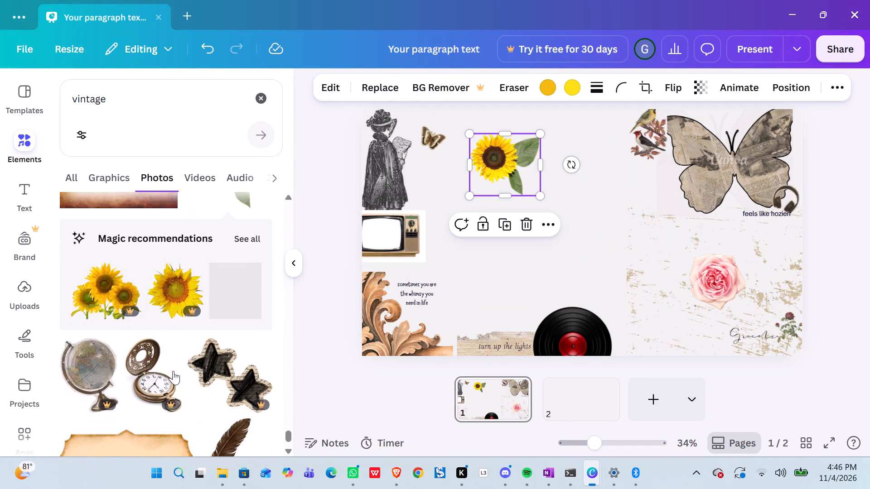
scroll(173, 371, down, 1)
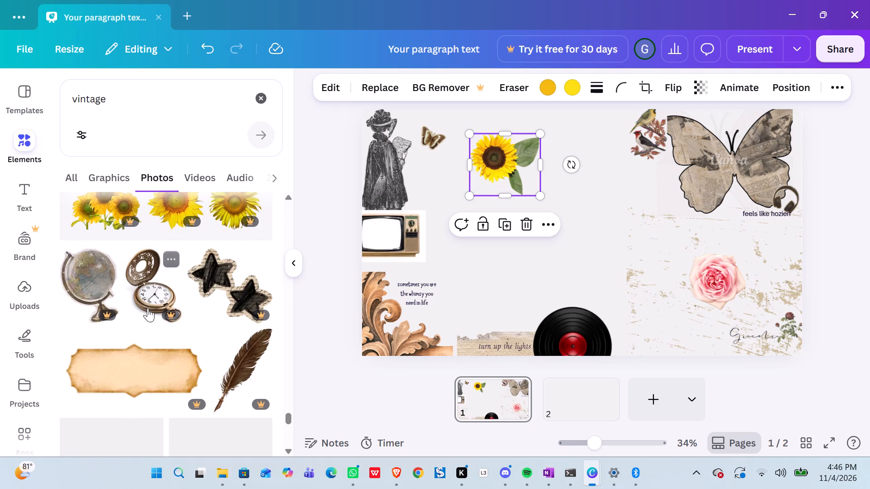
scroll(194, 297, down, 3)
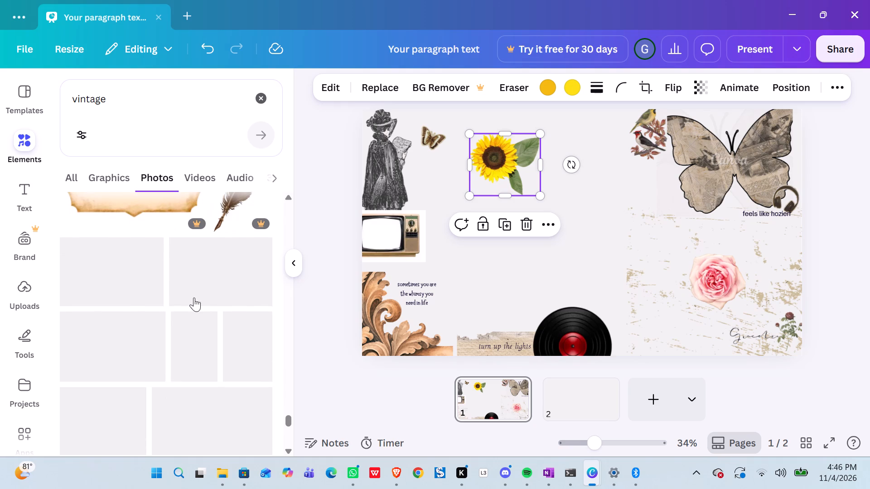
scroll(194, 297, down, 5)
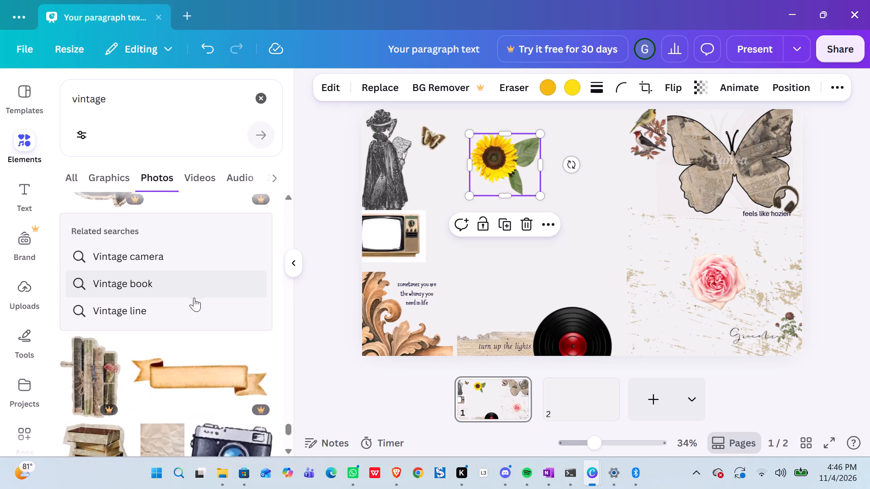
scroll(194, 297, down, 3)
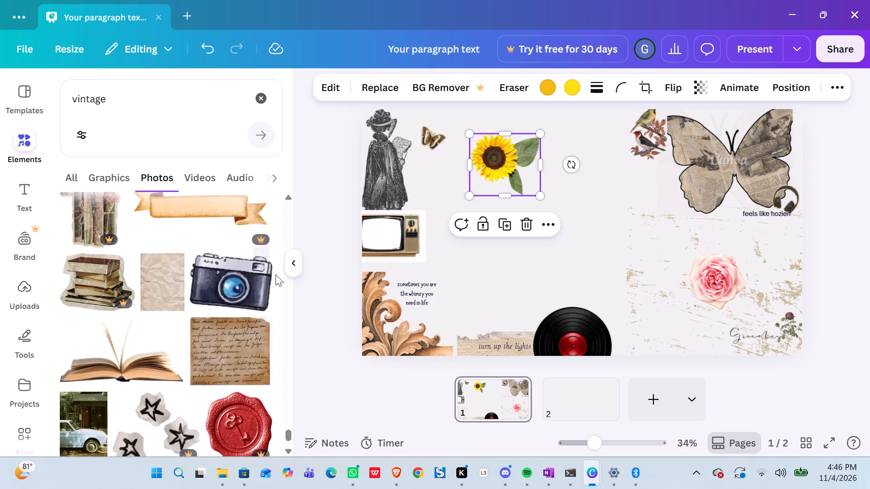
click(245, 297)
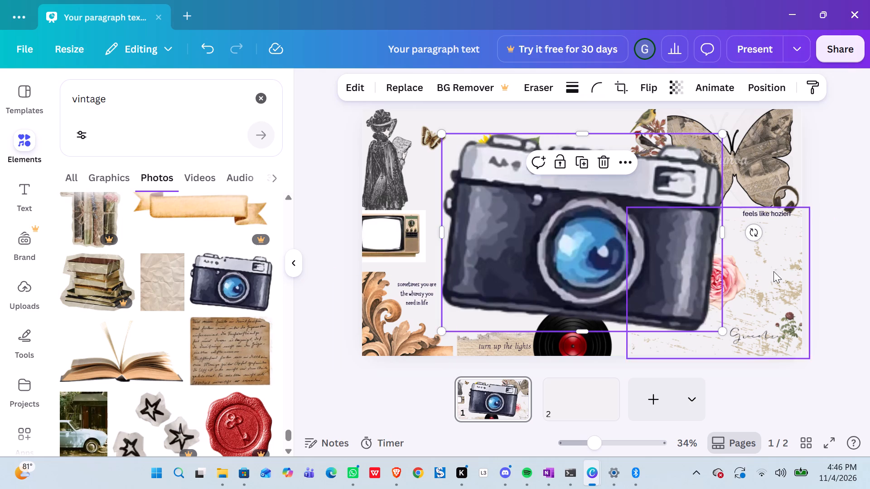
drag(723, 332, 628, 230)
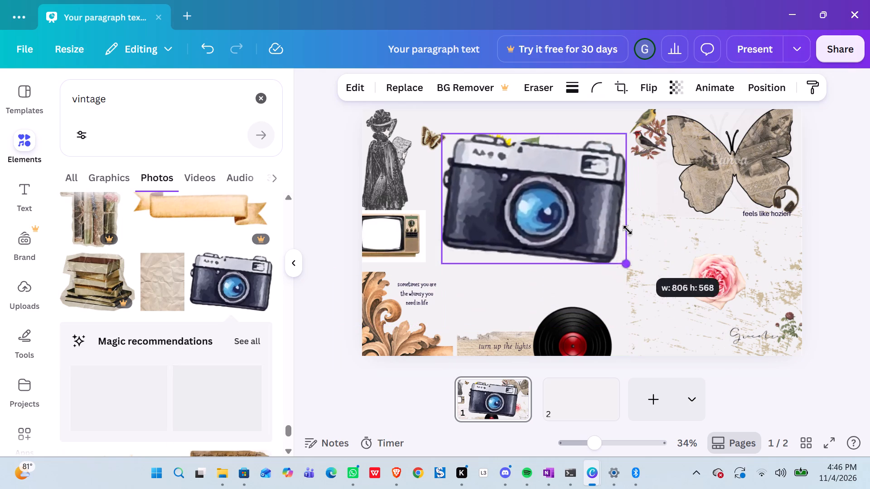
drag(628, 230, 546, 216)
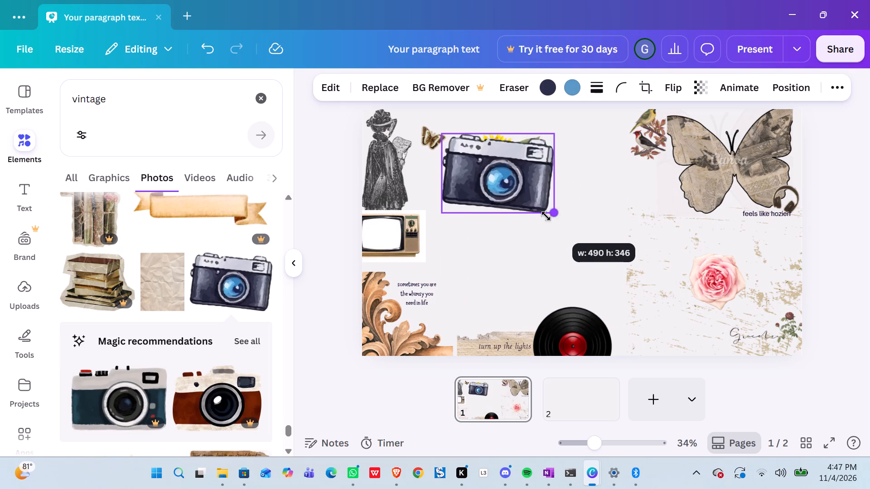
drag(546, 216, 501, 187)
drag(486, 158, 598, 154)
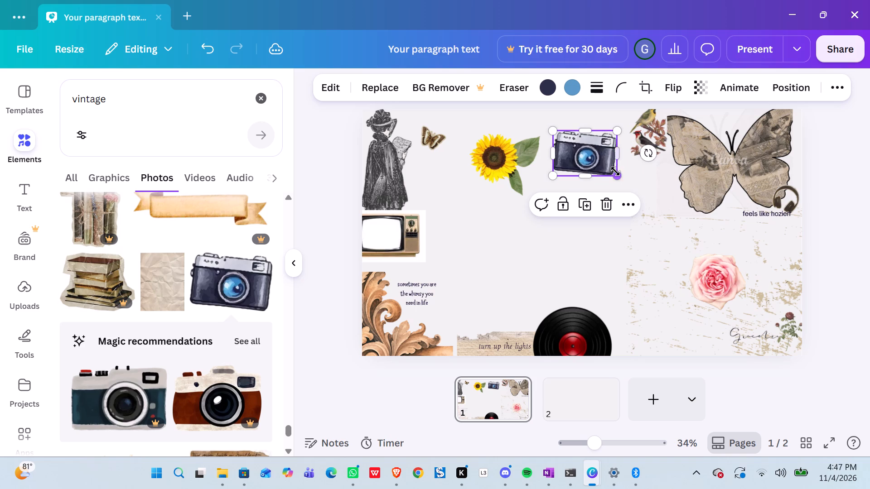
drag(615, 173, 589, 147)
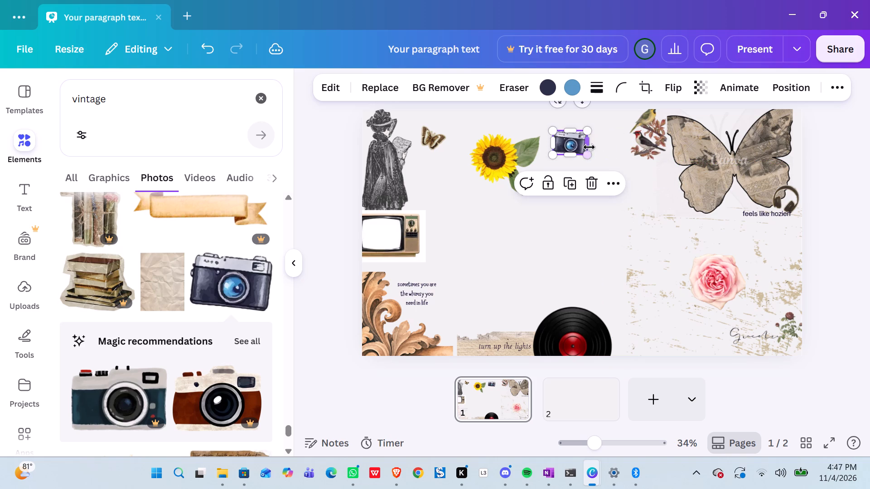
Place the small camera just beside the "sometimes you are the whimsy you need in life" text, above the torn strip's end.
drag(576, 149, 483, 301)
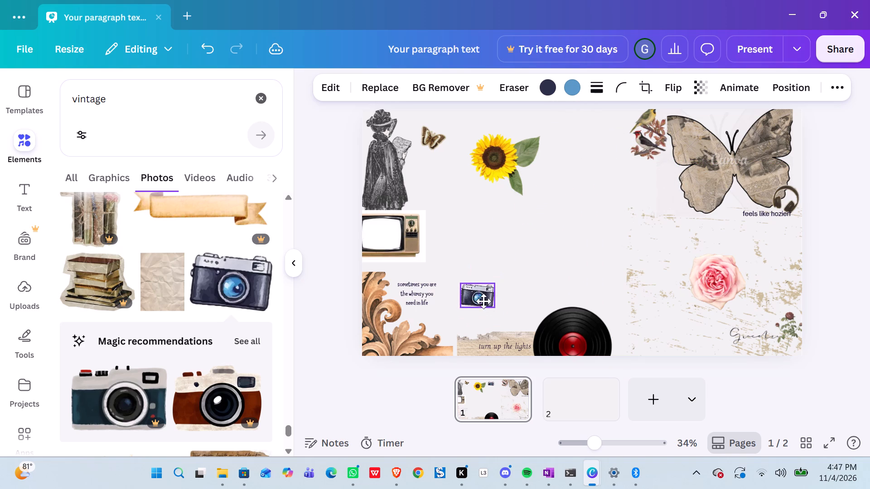
drag(483, 301, 462, 317)
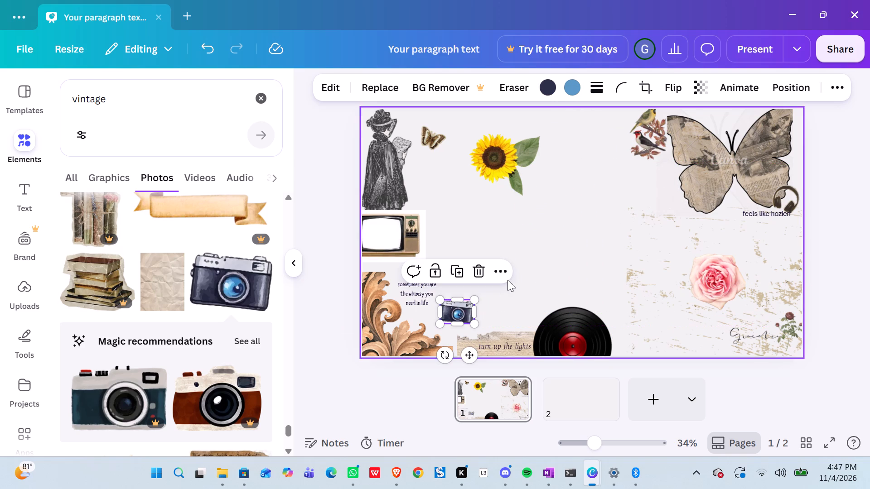
click(526, 269)
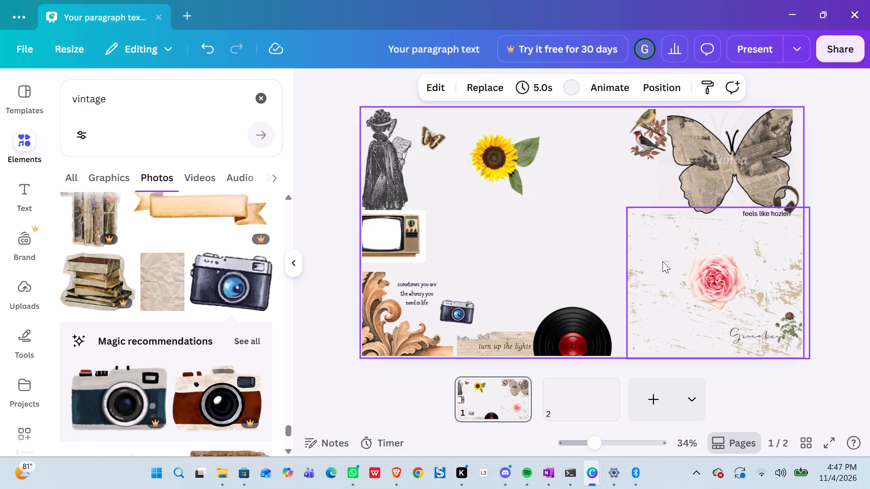
Reposition the pink rose slightly higher and closer to the page's centre on the gold-flecked texture.
drag(709, 284, 387, 256)
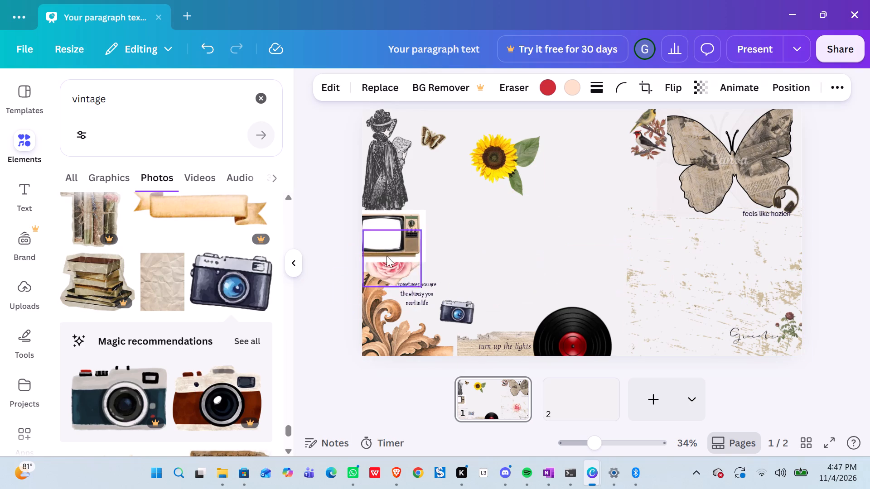
drag(387, 256, 700, 275)
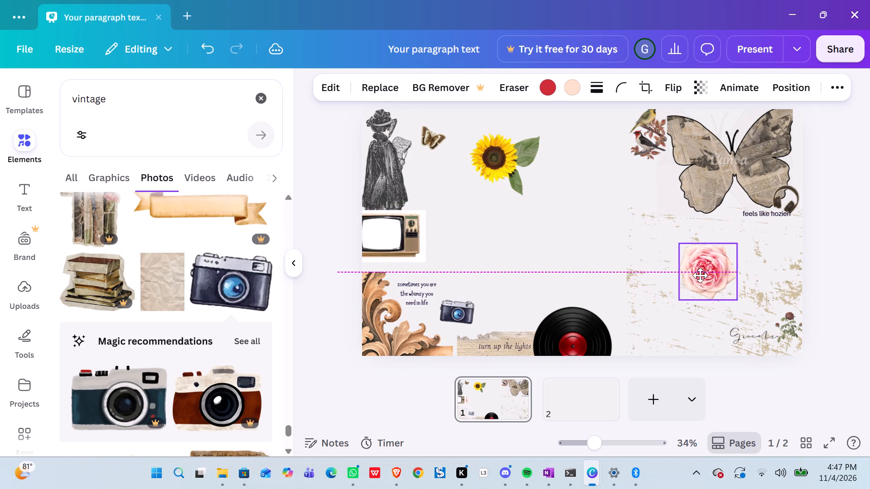
drag(700, 275, 704, 273)
Add the oval gold-framed mirror photo from the "vintage" results and shrink it to about a third of its inserted size.
scroll(206, 365, down, 4)
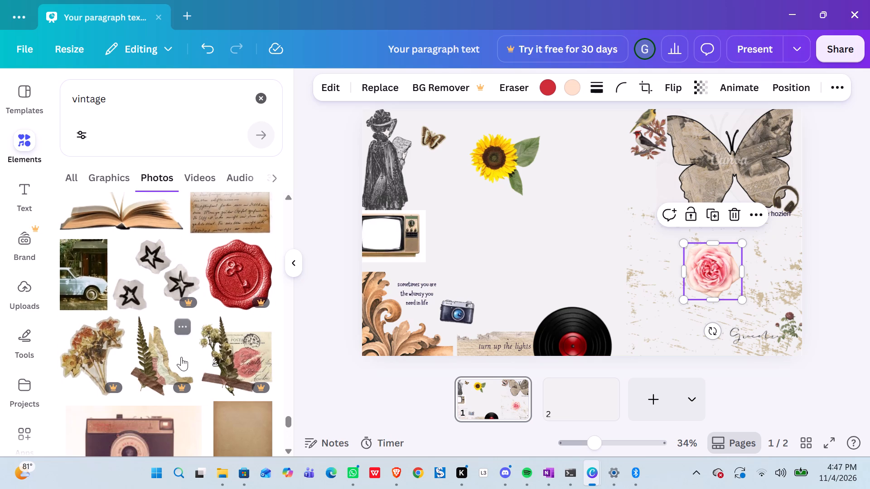
scroll(181, 357, down, 3)
scroll(181, 357, right, 6)
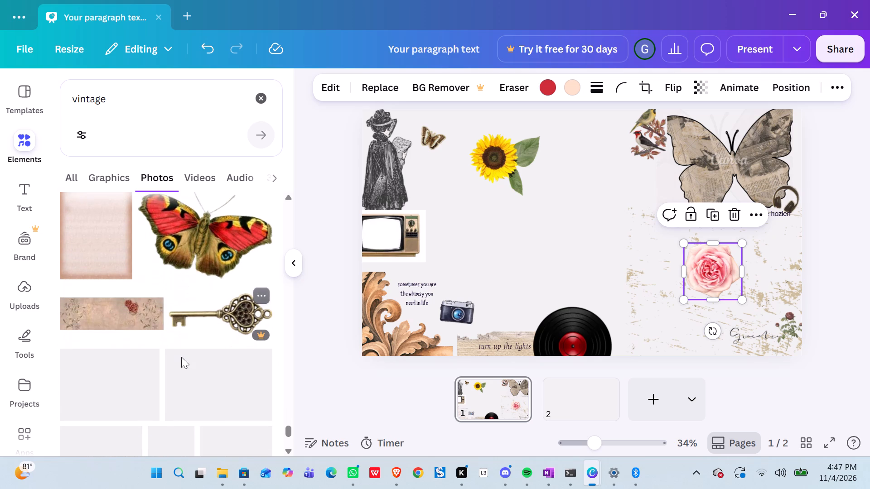
scroll(181, 357, right, 3)
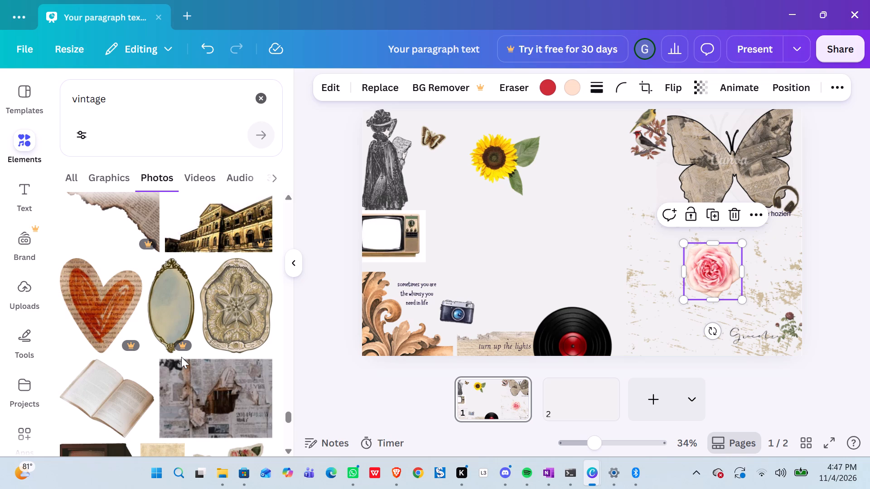
click(182, 318)
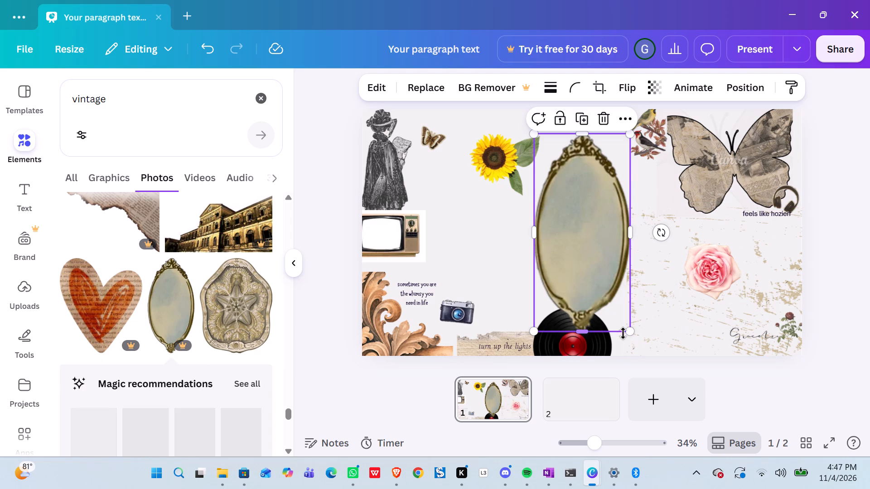
drag(628, 334, 563, 175)
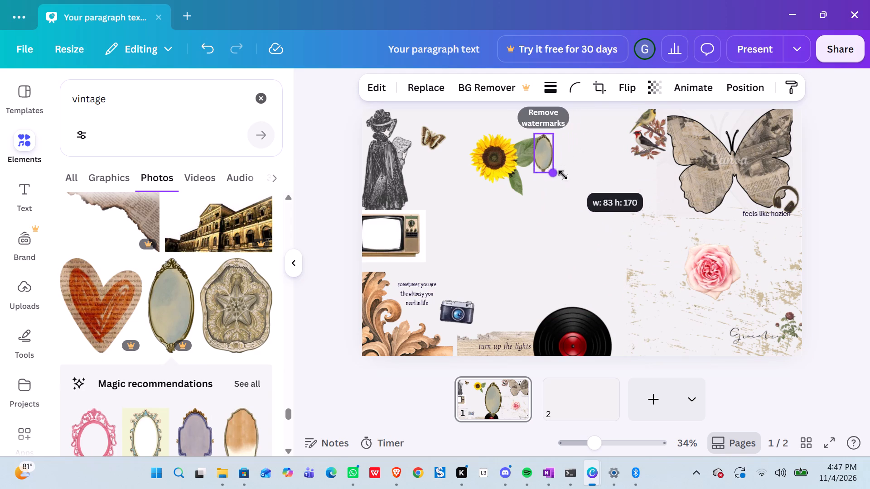
drag(563, 175, 559, 205)
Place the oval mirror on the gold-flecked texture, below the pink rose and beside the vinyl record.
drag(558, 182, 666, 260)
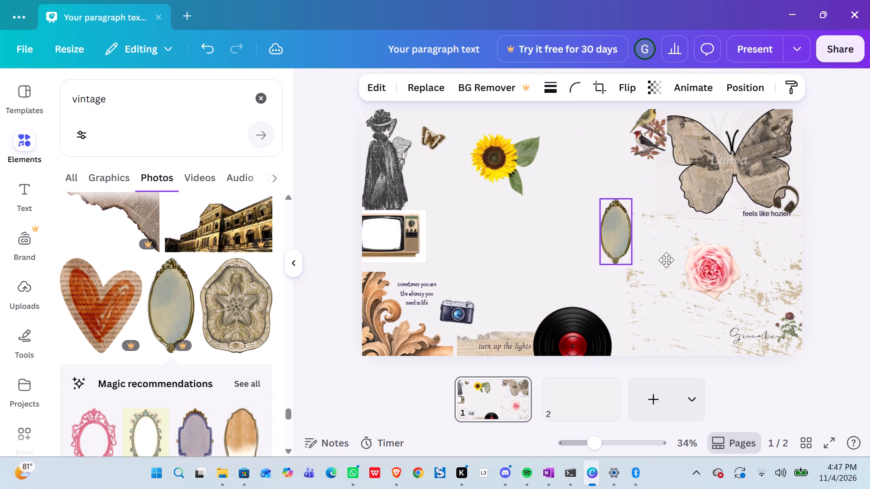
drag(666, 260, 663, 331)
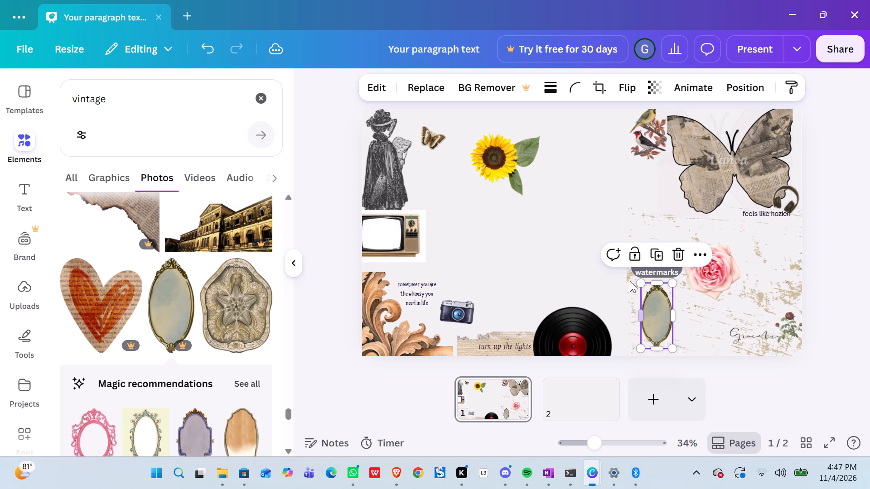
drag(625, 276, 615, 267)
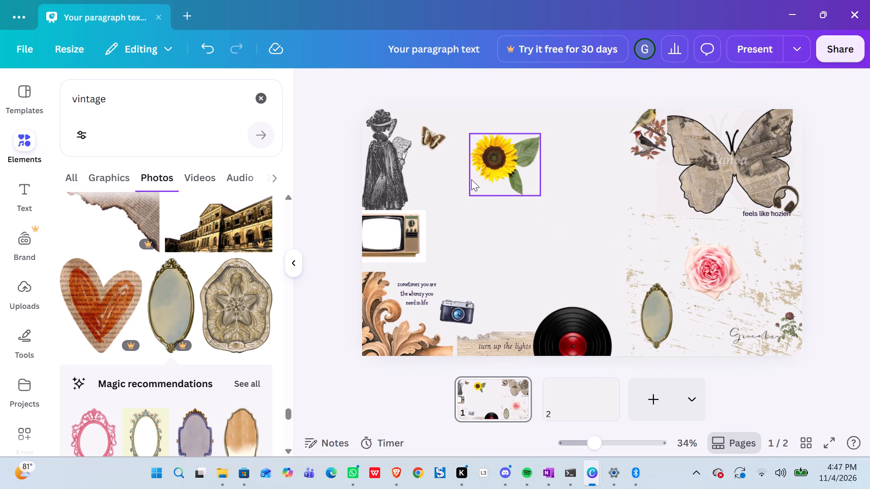
Move the oval mirror directly below the small butterfly, between the Victorian woman and the sunflower.
drag(666, 327, 491, 204)
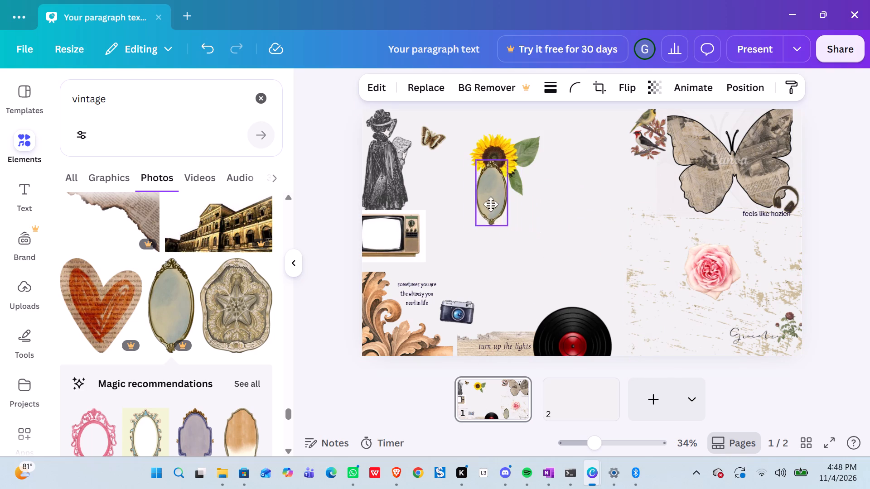
drag(491, 204, 460, 195)
click(609, 238)
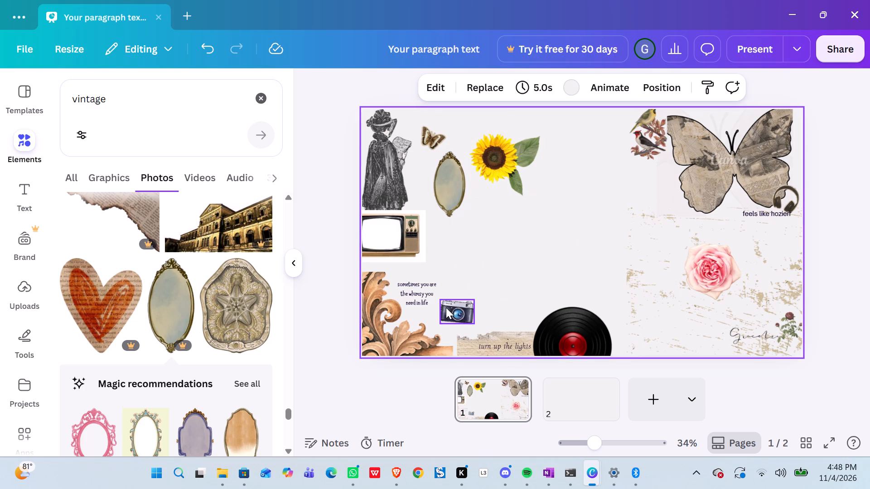
Browse further through the "vintage" photo results for another collage element.
scroll(190, 248, down, 3)
scroll(190, 248, right, 1)
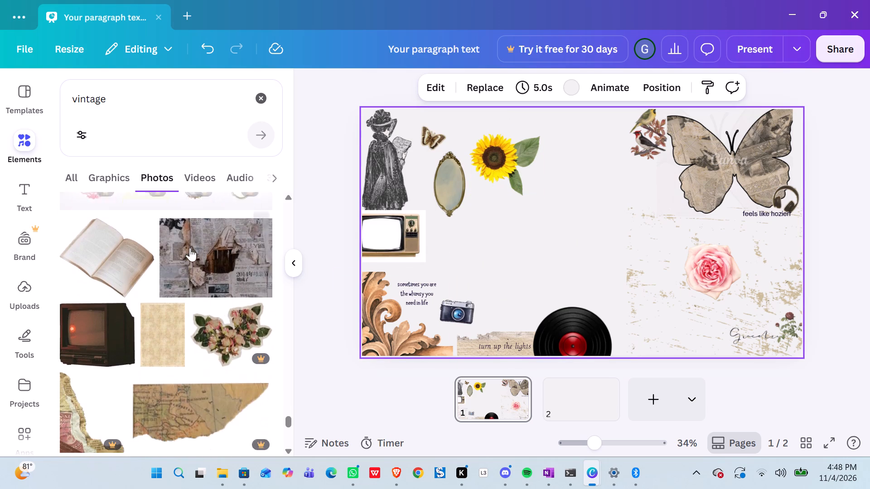
scroll(190, 248, right, 6)
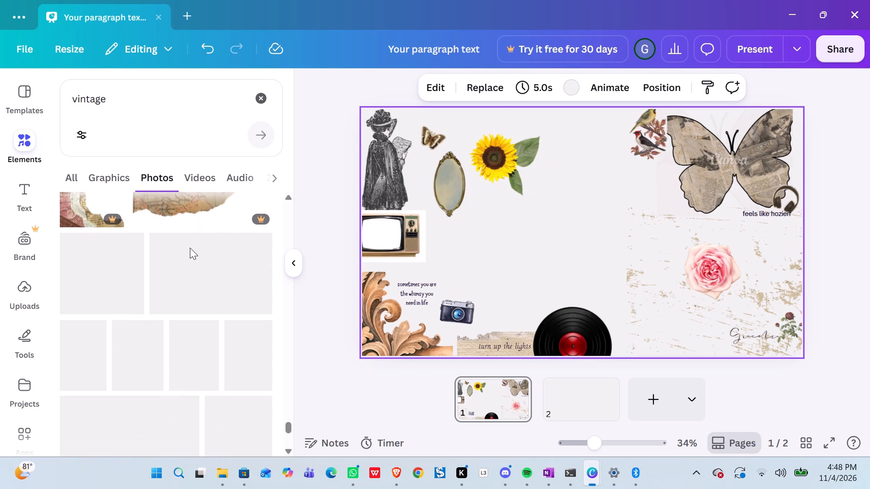
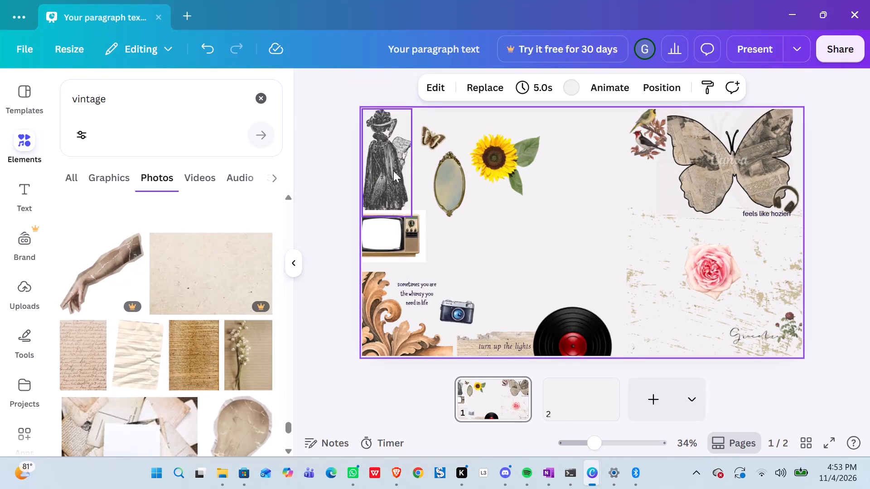
Browse further down the "vintage" photo results for another collage element.
scroll(234, 356, down, 8)
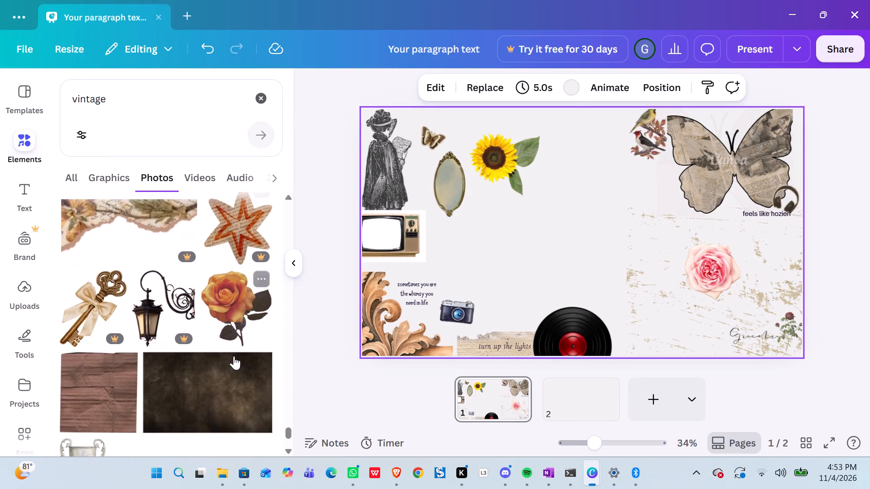
scroll(234, 356, down, 7)
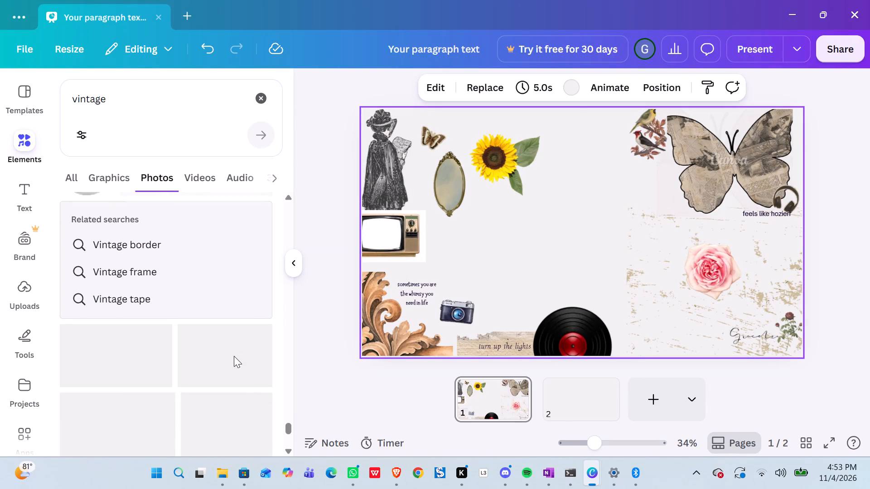
scroll(234, 356, down, 2)
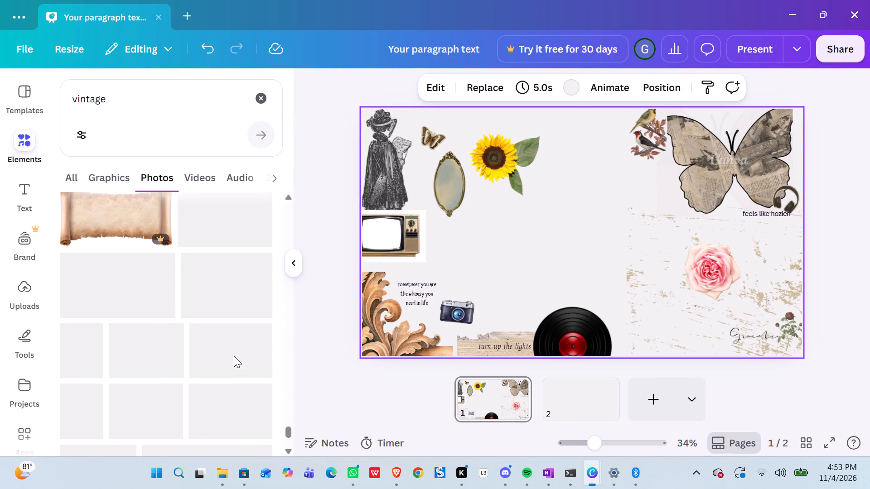
scroll(234, 356, down, 2)
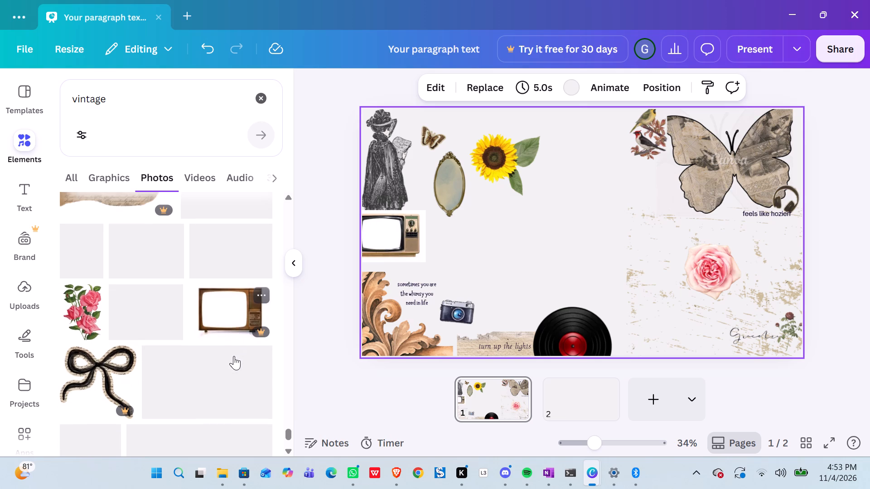
scroll(234, 356, down, 1)
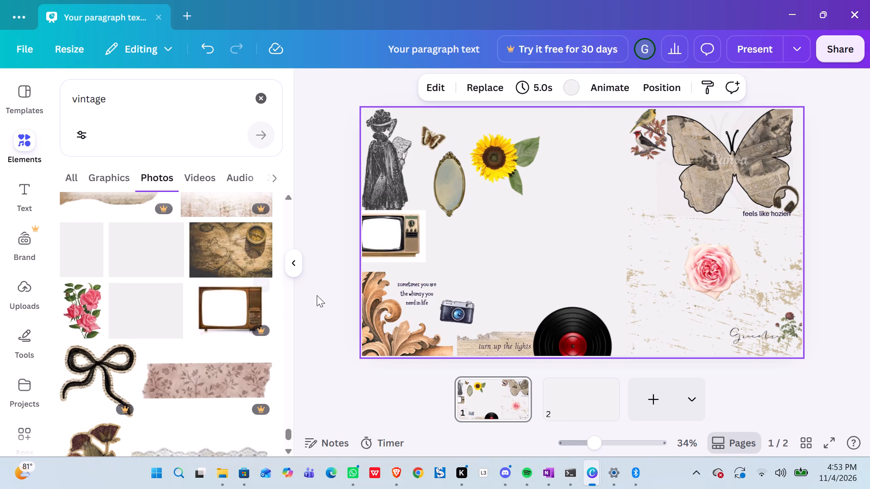
scroll(155, 357, down, 1)
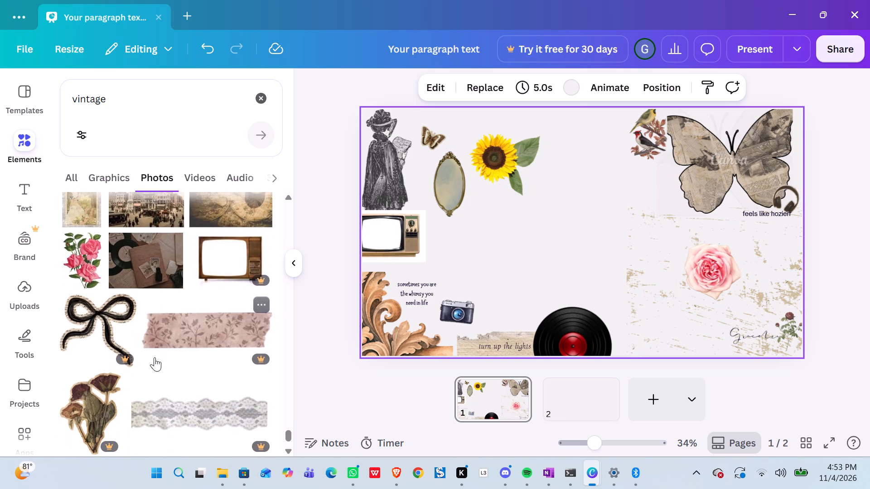
scroll(155, 357, down, 6)
scroll(155, 357, up, 1)
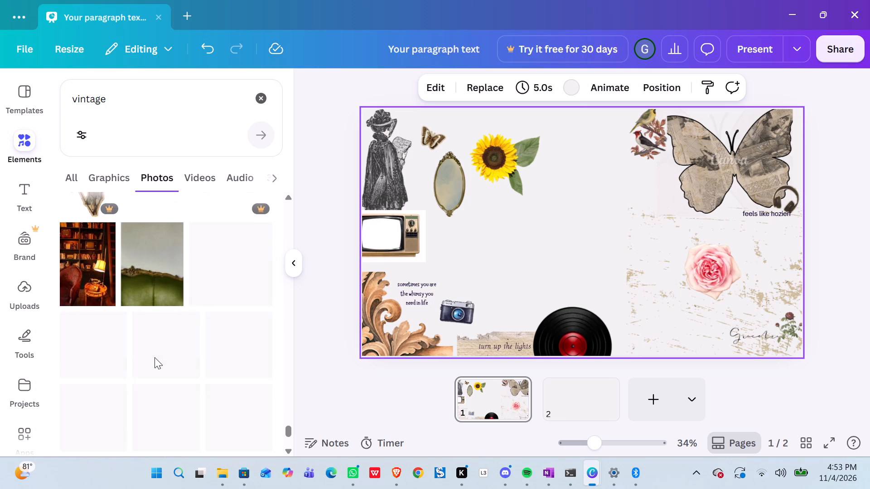
scroll(155, 357, up, 2)
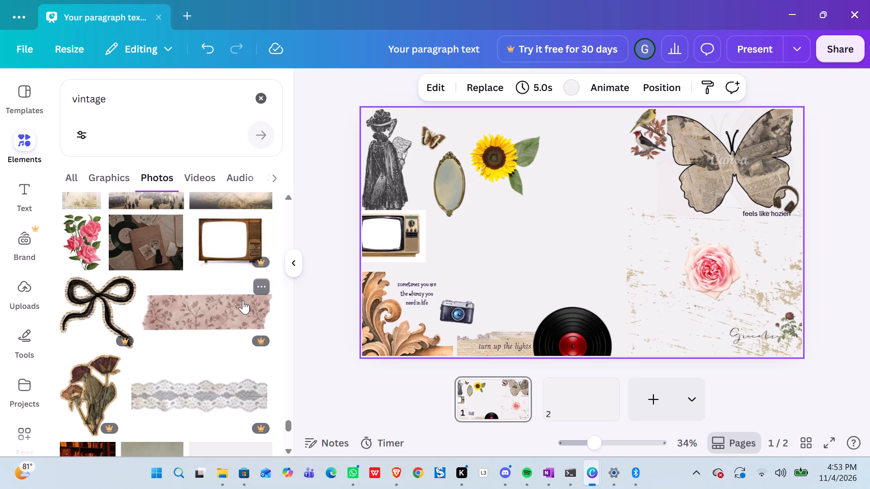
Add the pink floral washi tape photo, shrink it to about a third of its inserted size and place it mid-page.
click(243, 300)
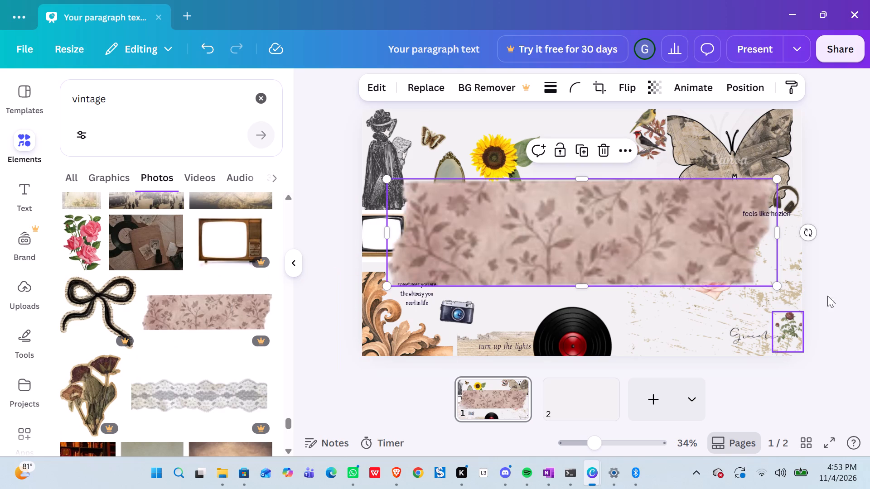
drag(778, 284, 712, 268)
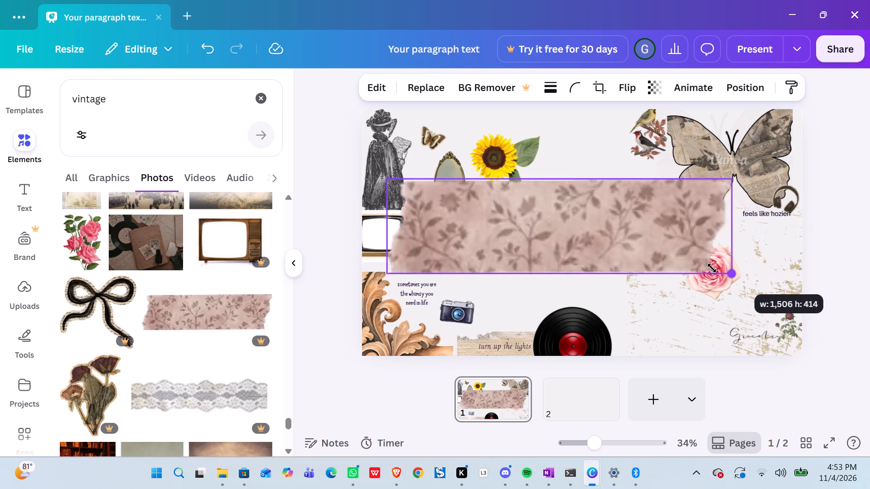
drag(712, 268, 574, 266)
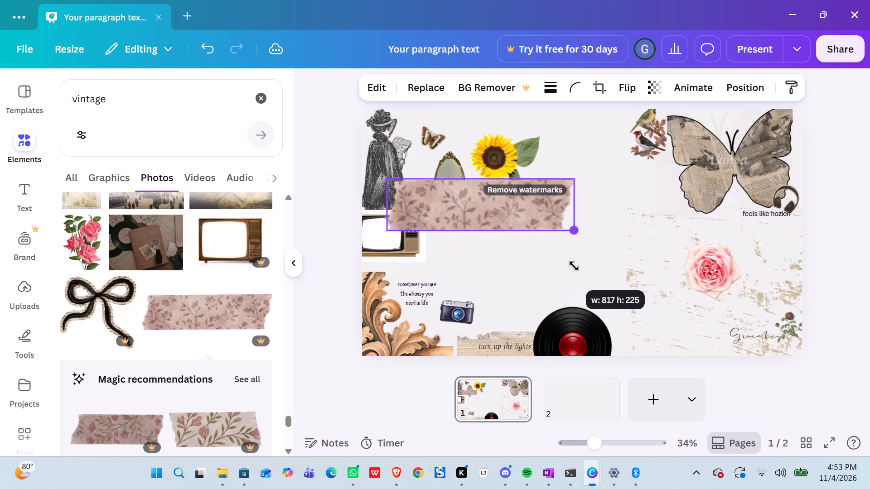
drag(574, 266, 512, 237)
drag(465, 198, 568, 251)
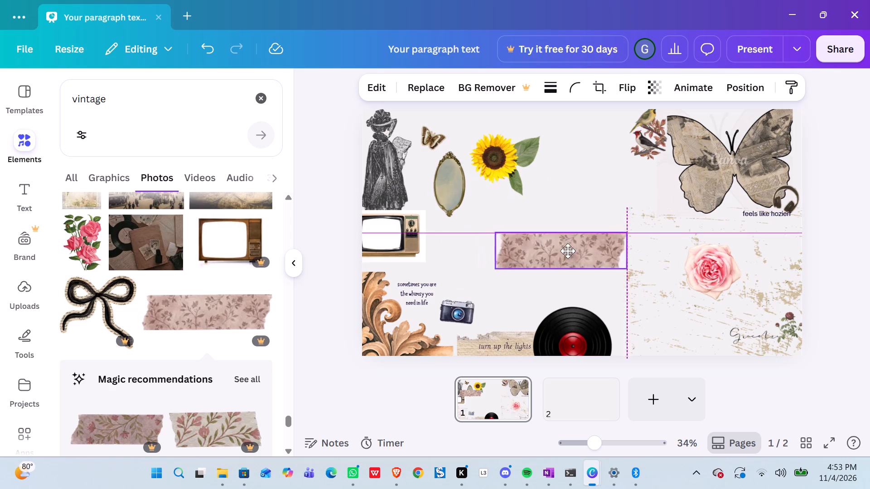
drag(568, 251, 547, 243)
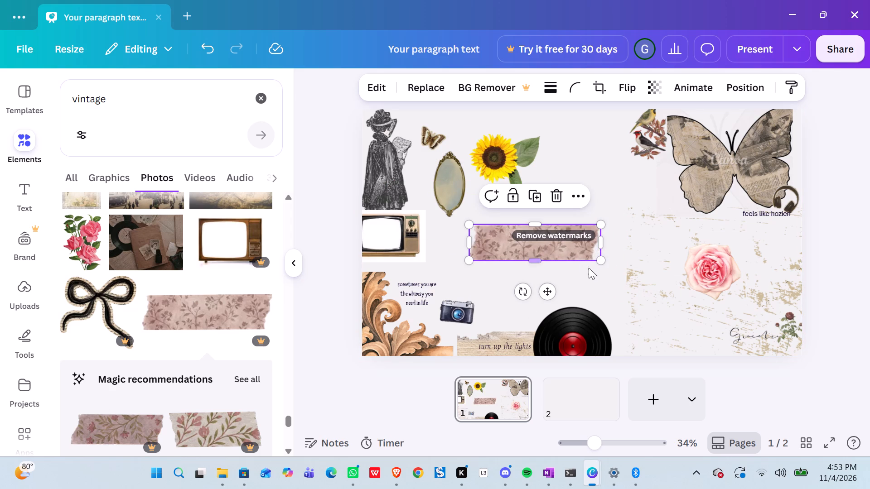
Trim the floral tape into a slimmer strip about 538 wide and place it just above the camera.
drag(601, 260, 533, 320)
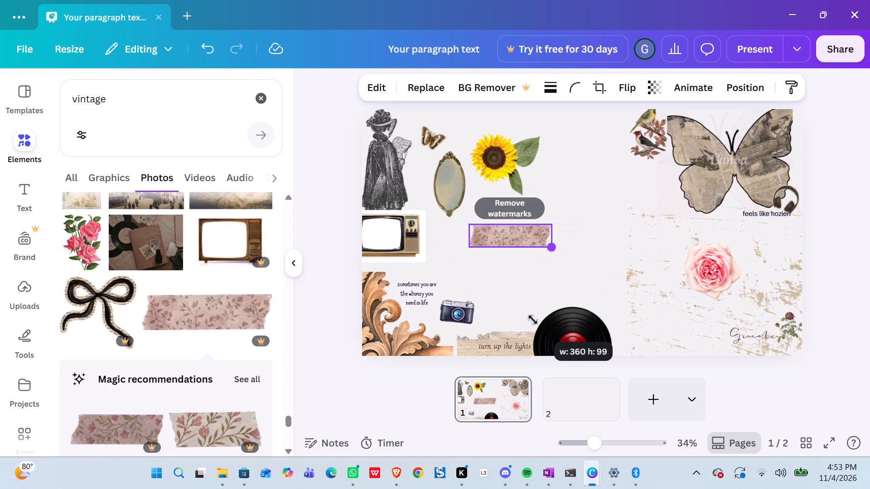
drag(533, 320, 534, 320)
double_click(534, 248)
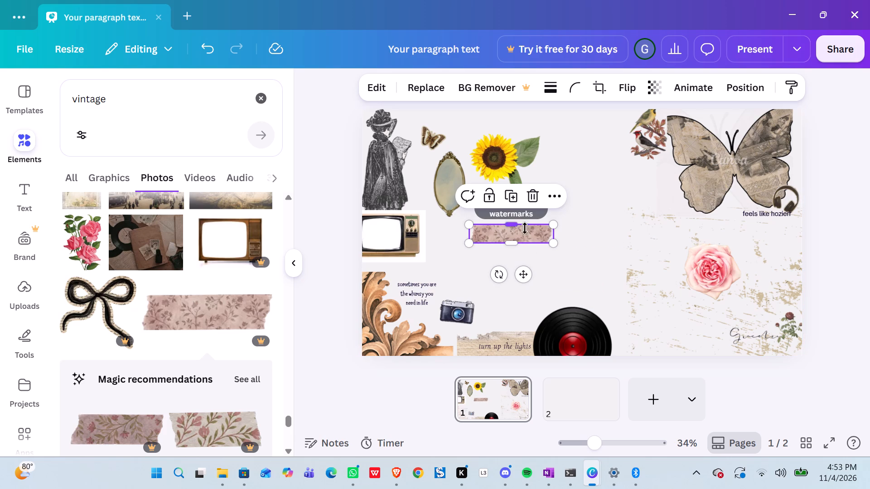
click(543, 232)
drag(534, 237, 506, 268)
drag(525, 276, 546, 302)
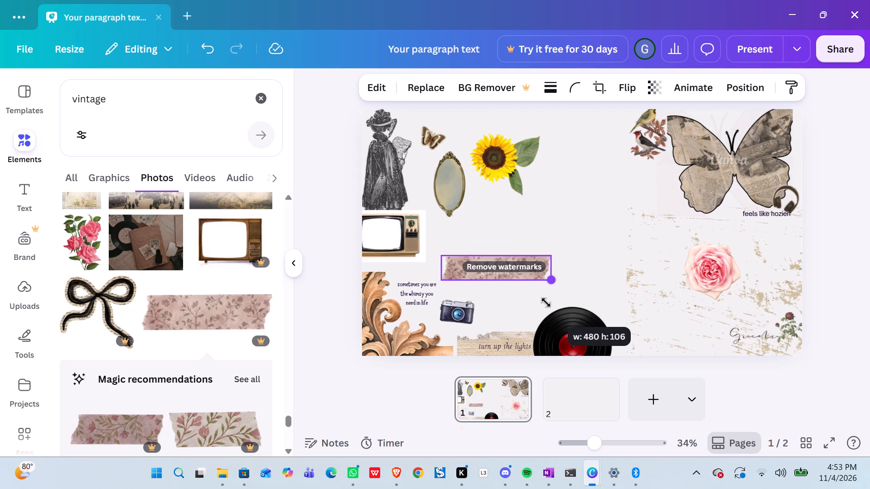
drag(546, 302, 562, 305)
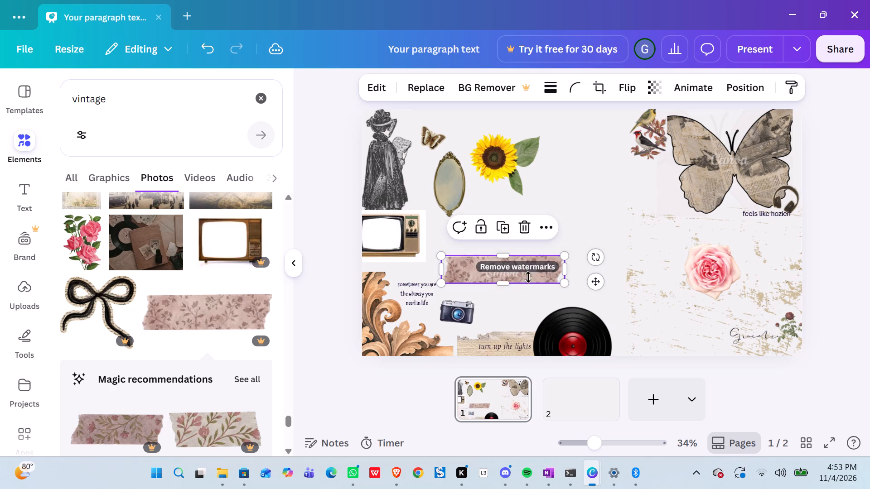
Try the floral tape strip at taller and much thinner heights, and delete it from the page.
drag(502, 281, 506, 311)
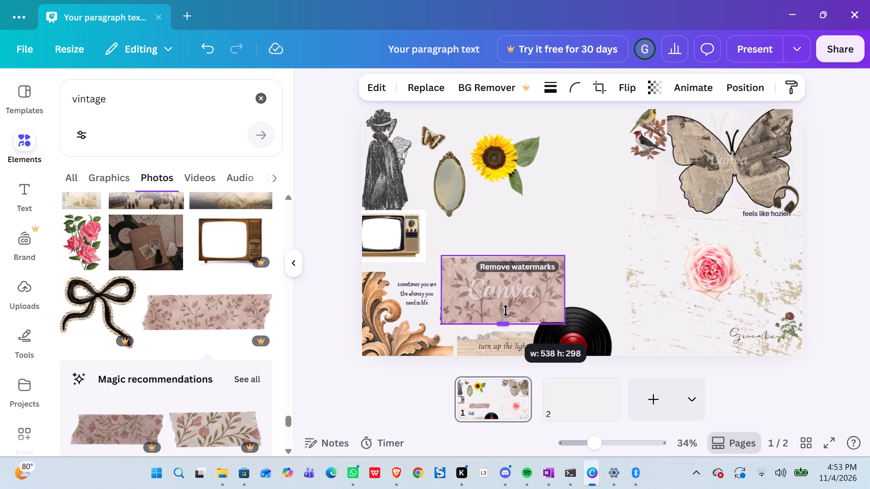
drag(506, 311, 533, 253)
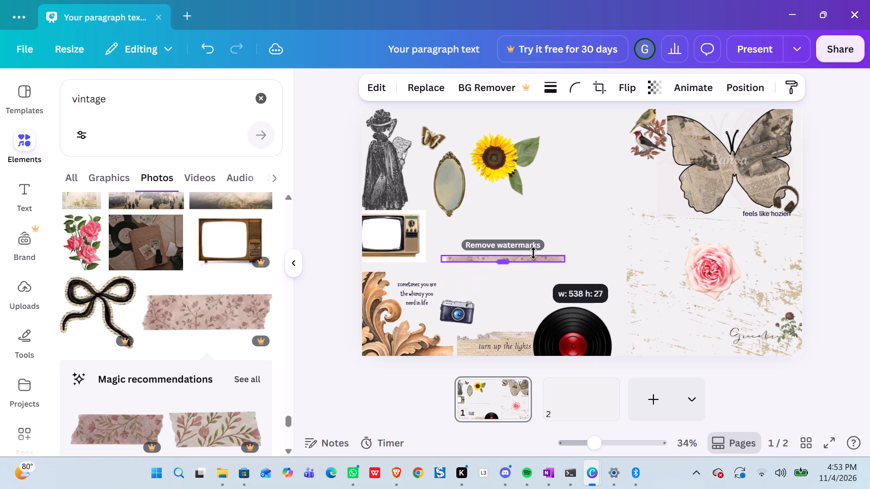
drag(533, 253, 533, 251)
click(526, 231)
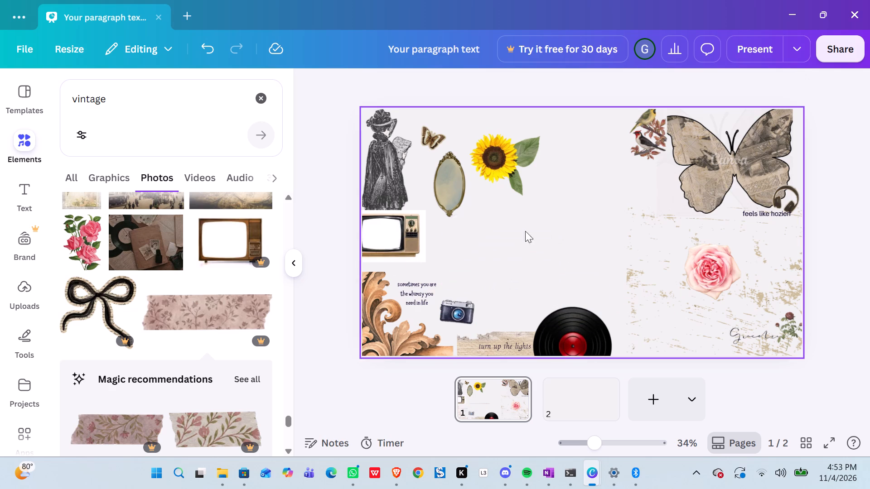
Add the torn-paper eyes cutout from the "vintage" photo results and shrink it to fit on the television's blank screen.
scroll(295, 325, down, 2)
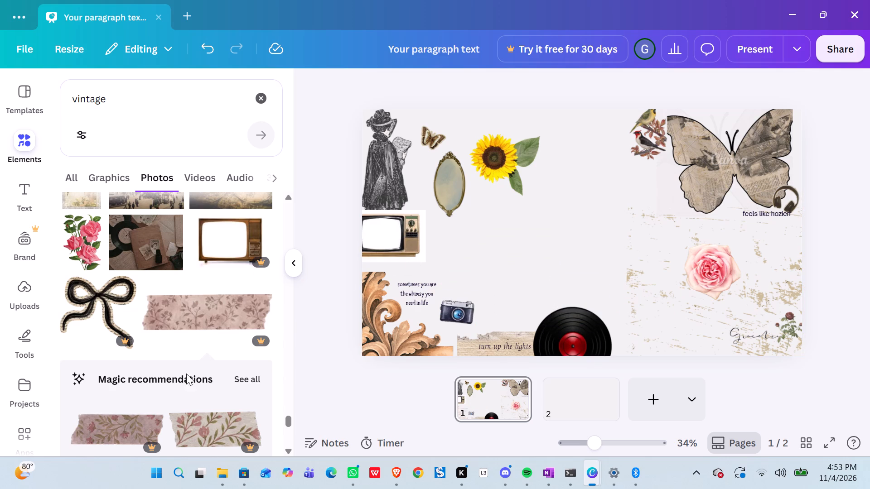
scroll(167, 393, down, 7)
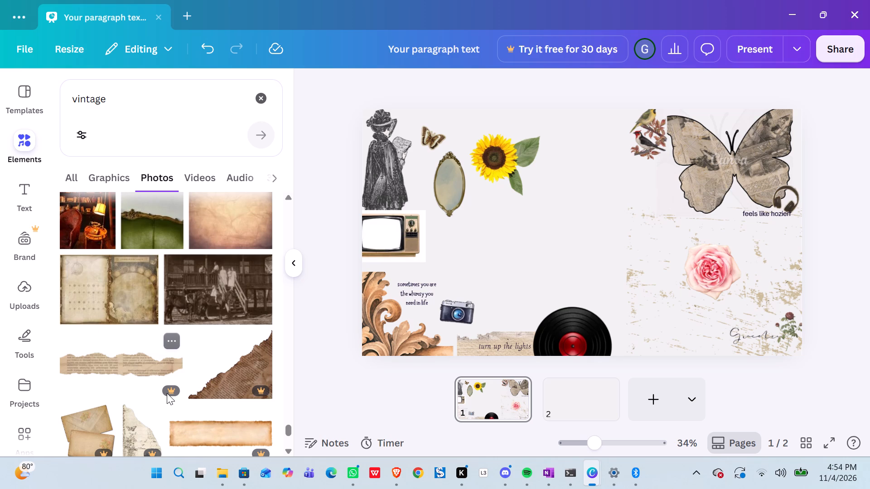
scroll(249, 417, down, 3)
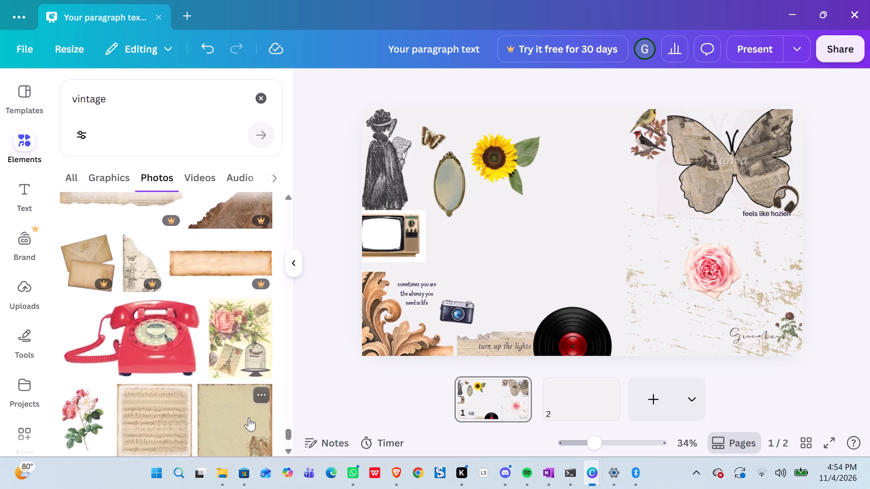
scroll(249, 417, down, 1)
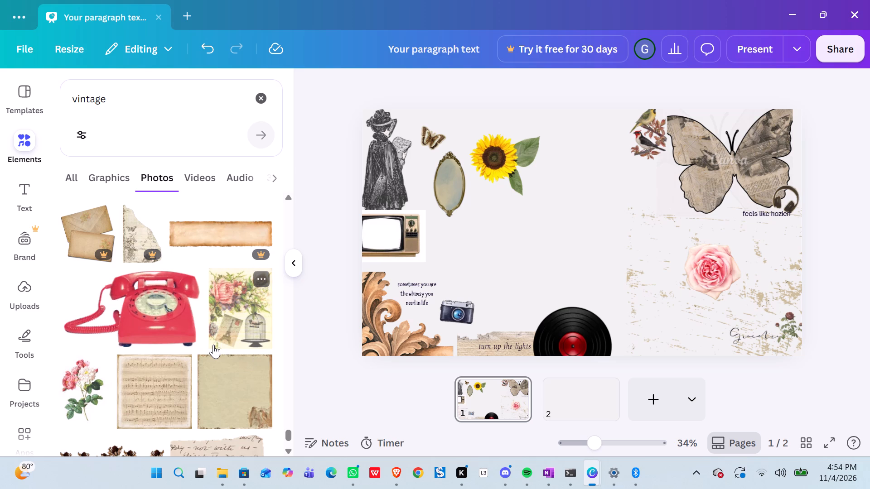
scroll(213, 345, down, 5)
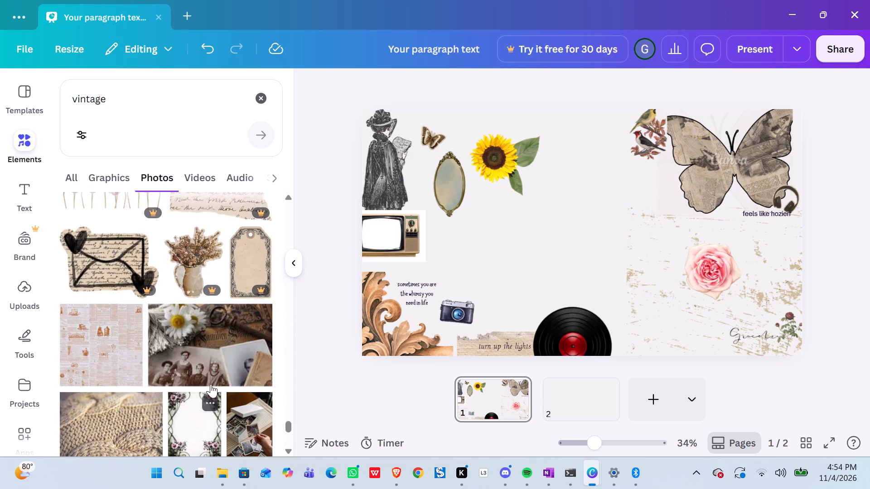
scroll(211, 384, down, 3)
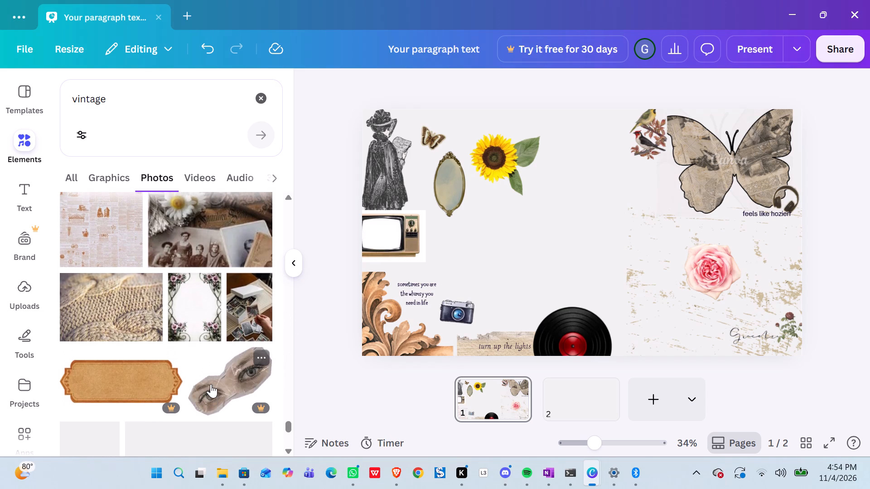
click(229, 392)
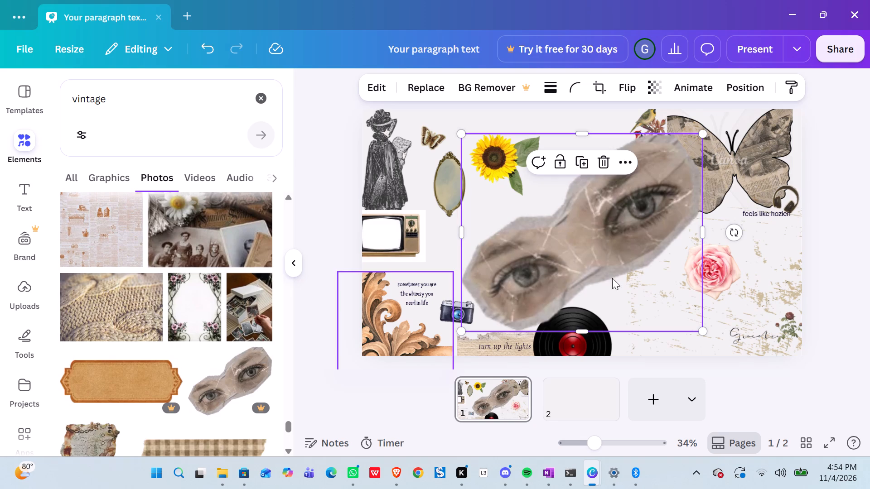
drag(704, 332, 524, 202)
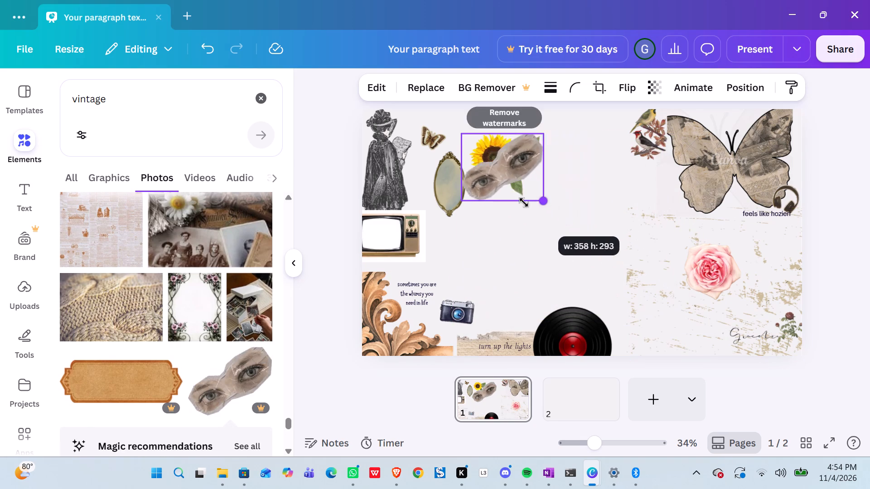
drag(524, 202, 493, 171)
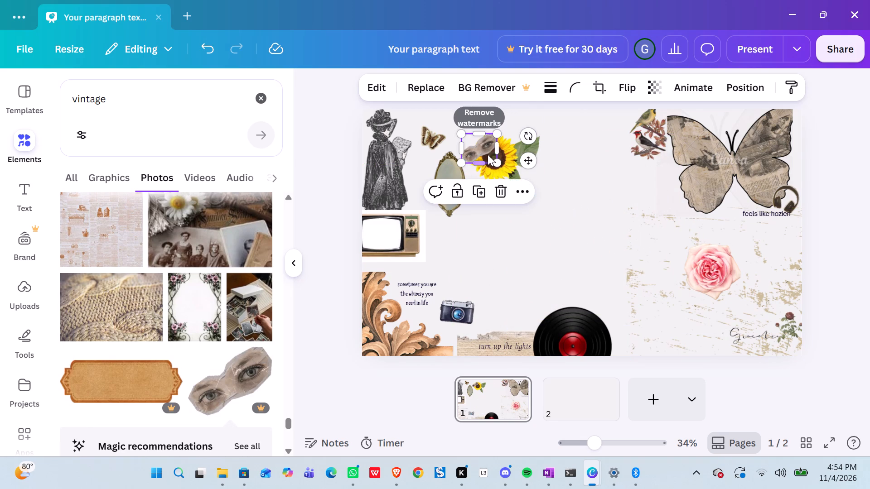
drag(484, 152, 386, 237)
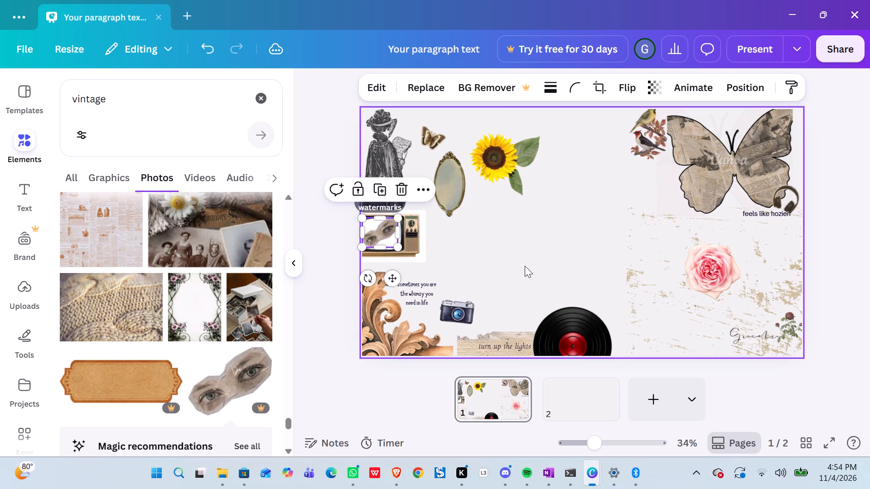
click(547, 247)
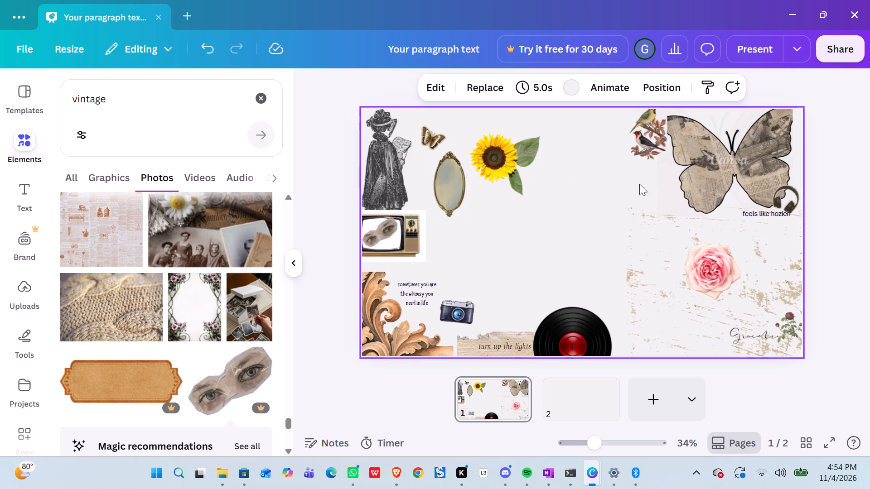
Add the black antique horse-carriage photo from the "vintage" photo results to the page.
scroll(152, 356, down, 6)
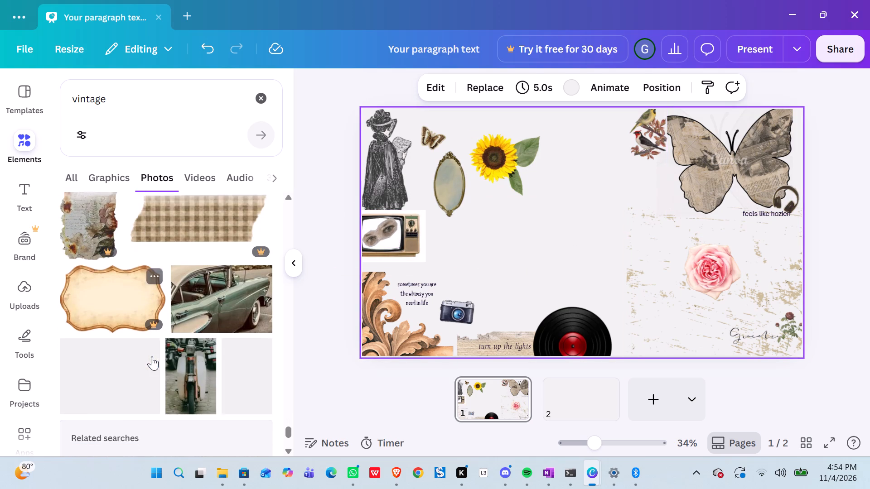
scroll(152, 356, right, 1)
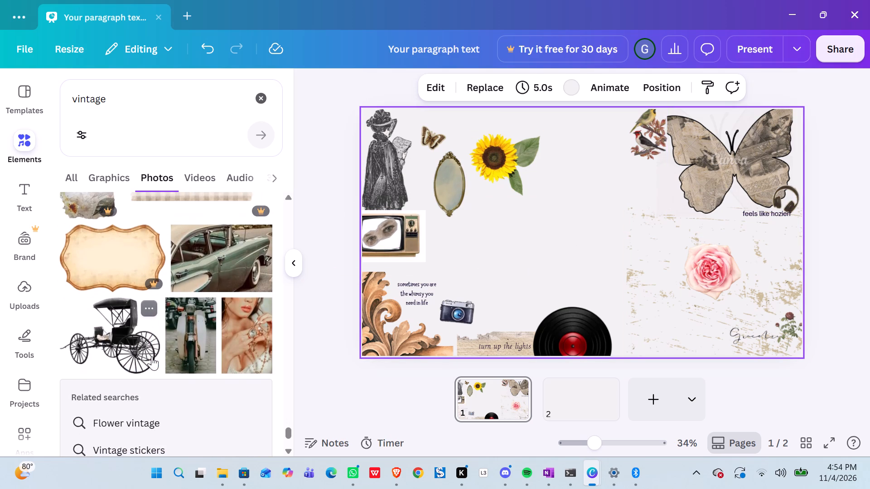
click(136, 334)
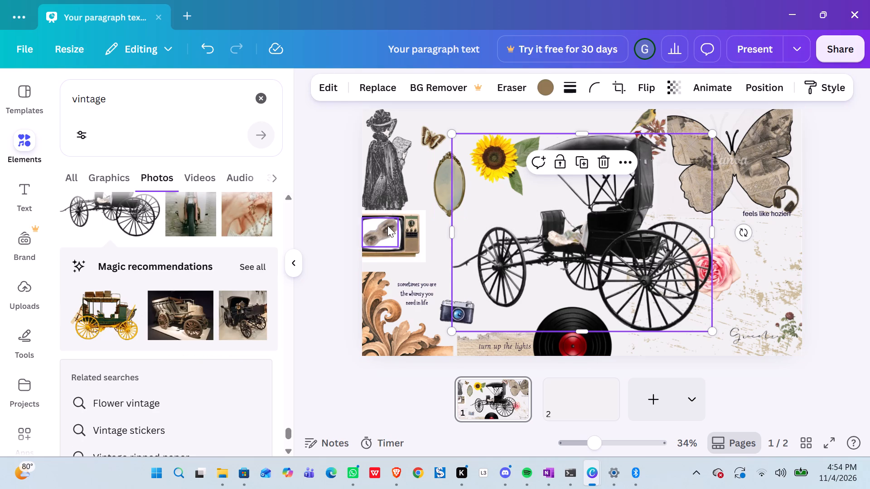
Delete the torn-paper eyes cutout from the television's screen.
click(387, 225)
click(400, 188)
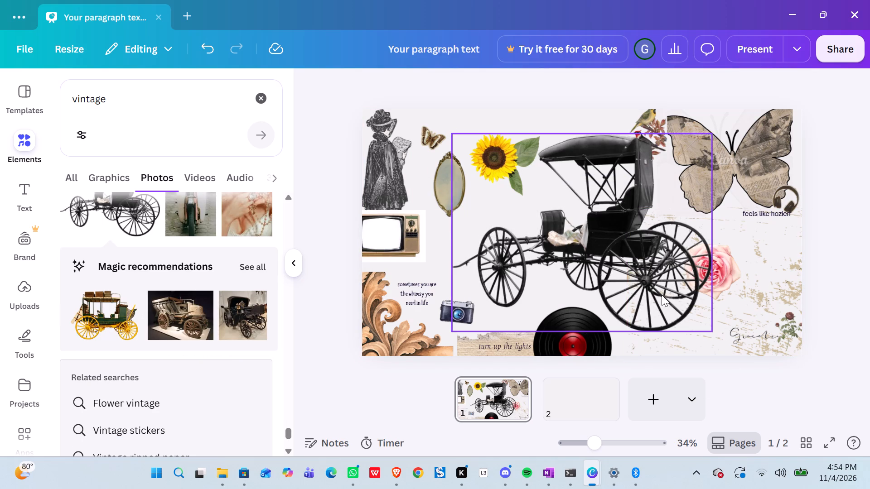
Shrink the carriage photo to about 179 wide and stretch its height slightly.
click(646, 278)
drag(715, 329, 701, 313)
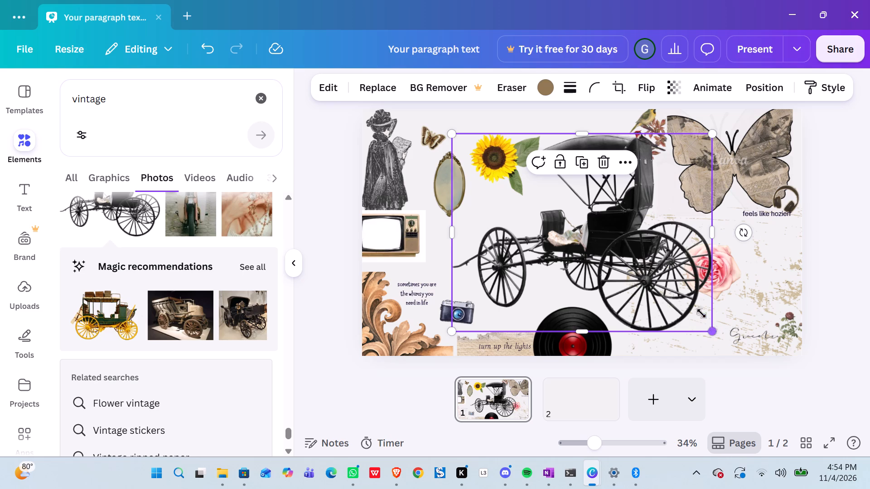
drag(701, 313, 500, 171)
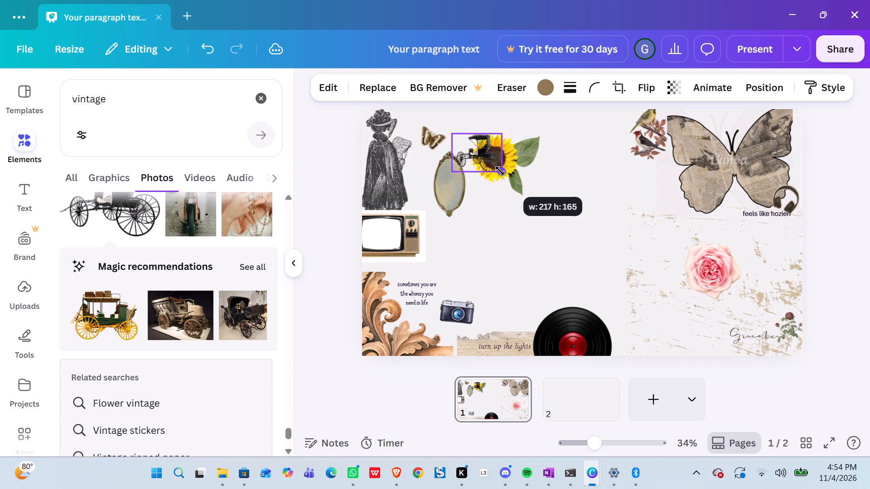
drag(500, 171, 492, 167)
drag(484, 162, 451, 189)
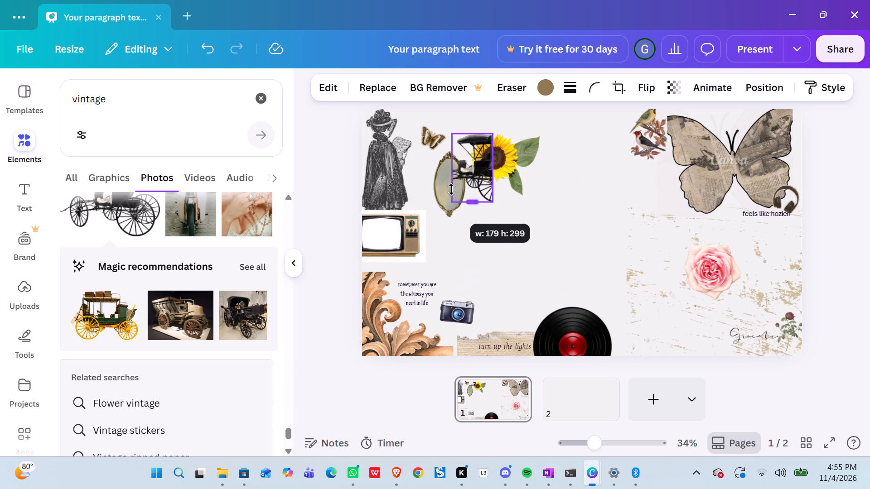
drag(451, 189, 475, 156)
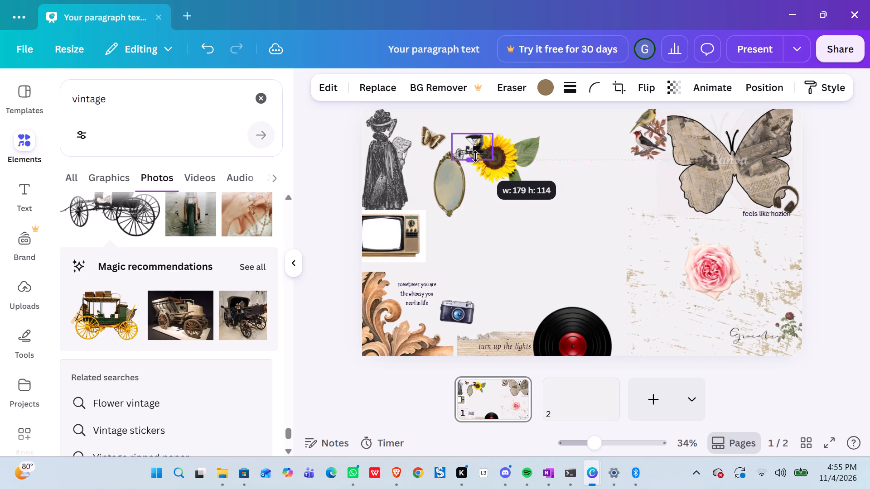
drag(475, 156, 478, 168)
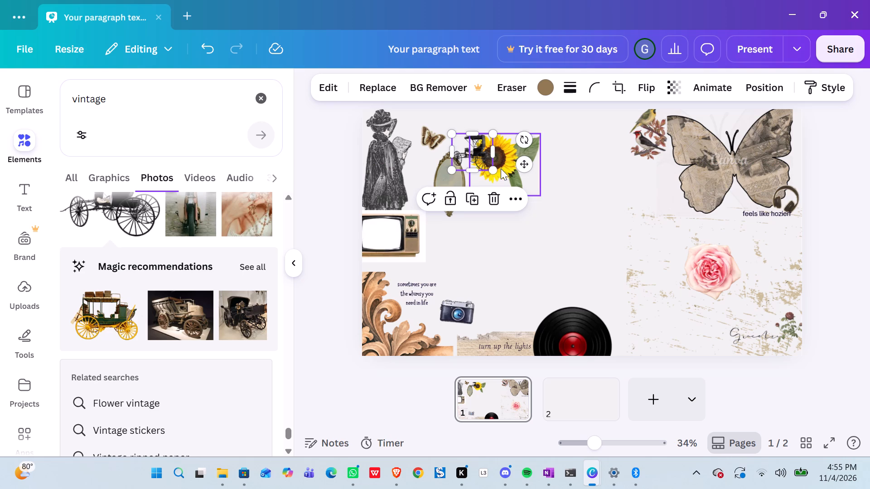
click(493, 172)
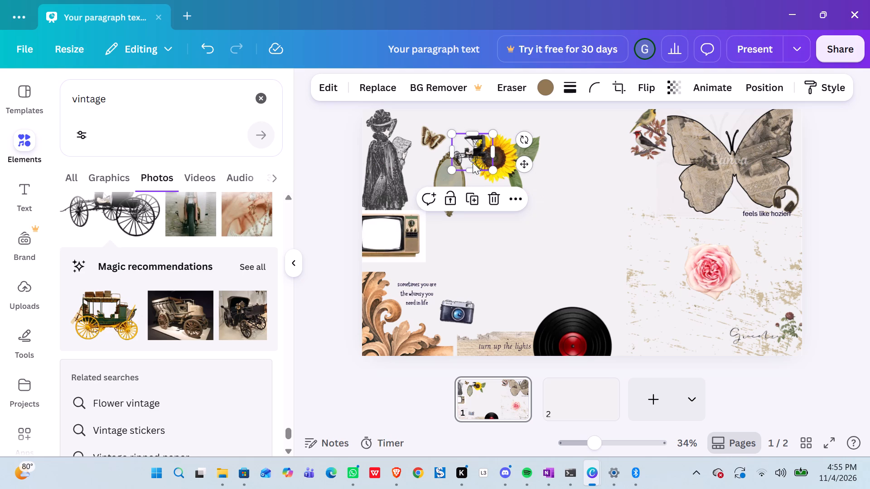
Move the carriage onto the television's blank screen and shrink it further to fit inside the screen.
click(473, 160)
drag(473, 159, 386, 192)
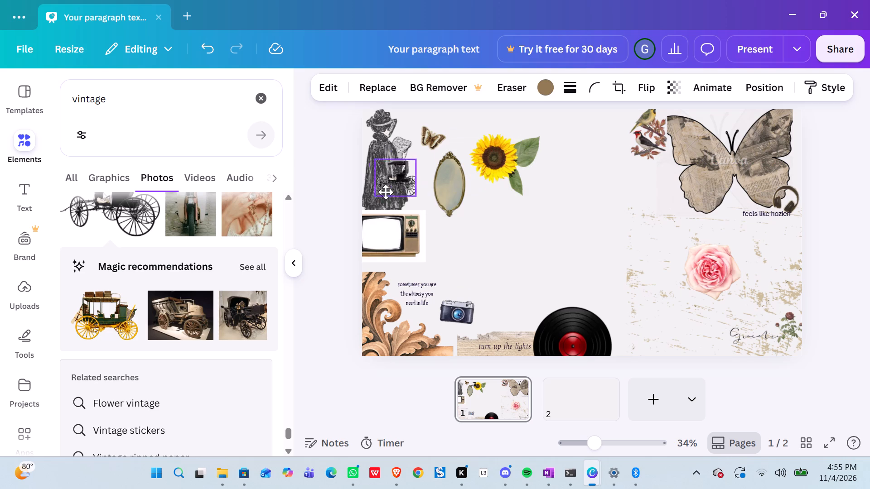
drag(386, 192, 380, 237)
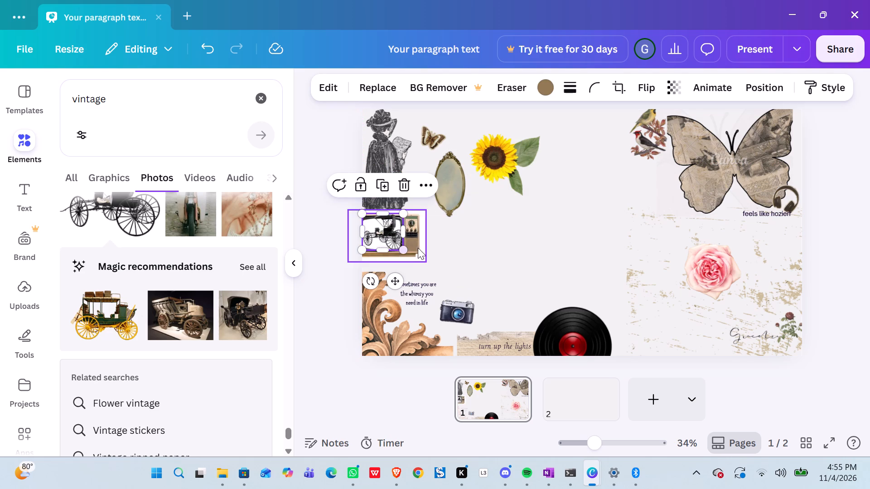
drag(404, 249, 392, 239)
click(379, 225)
drag(379, 225, 382, 231)
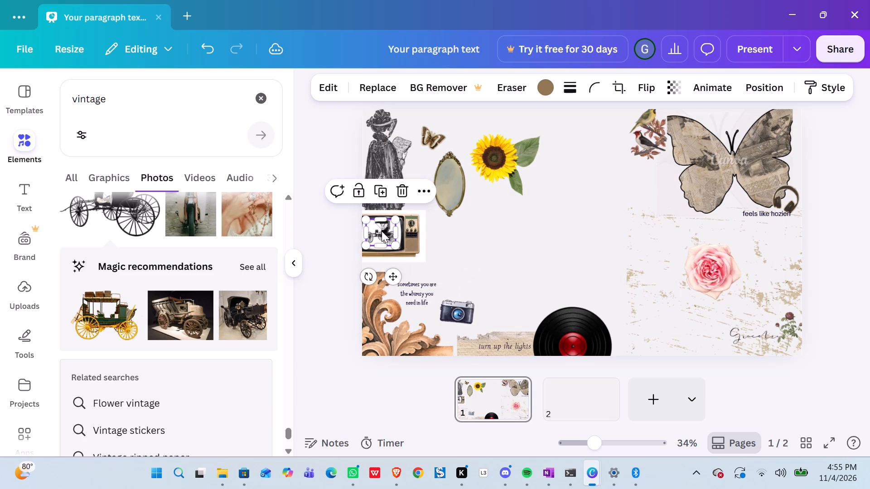
click(471, 241)
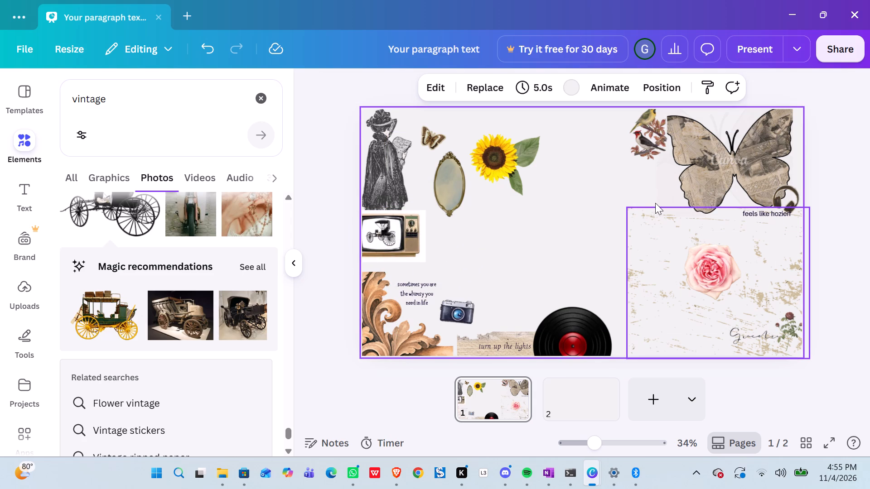
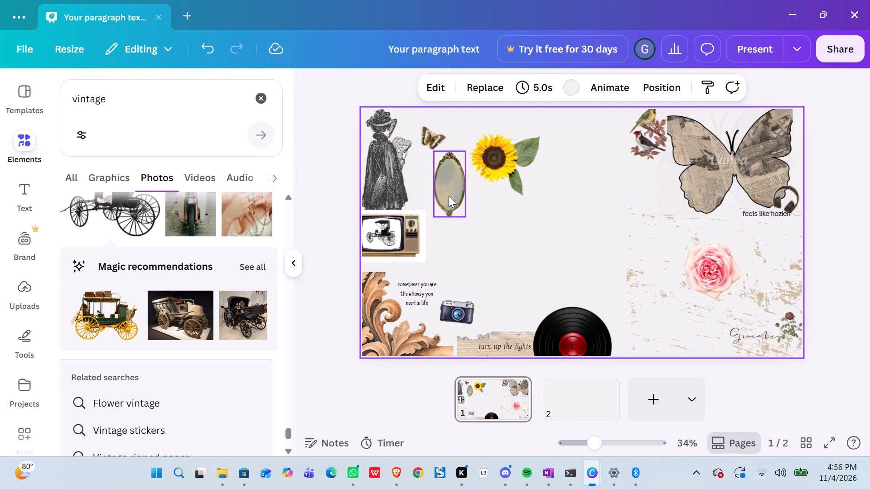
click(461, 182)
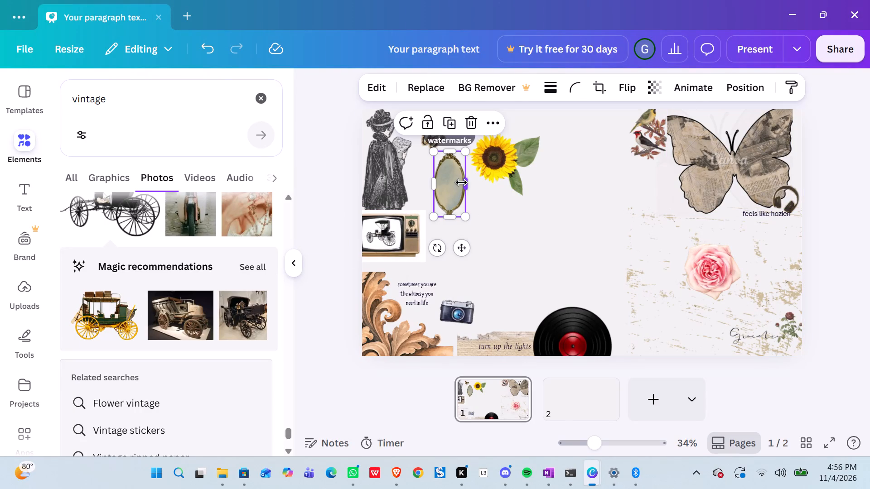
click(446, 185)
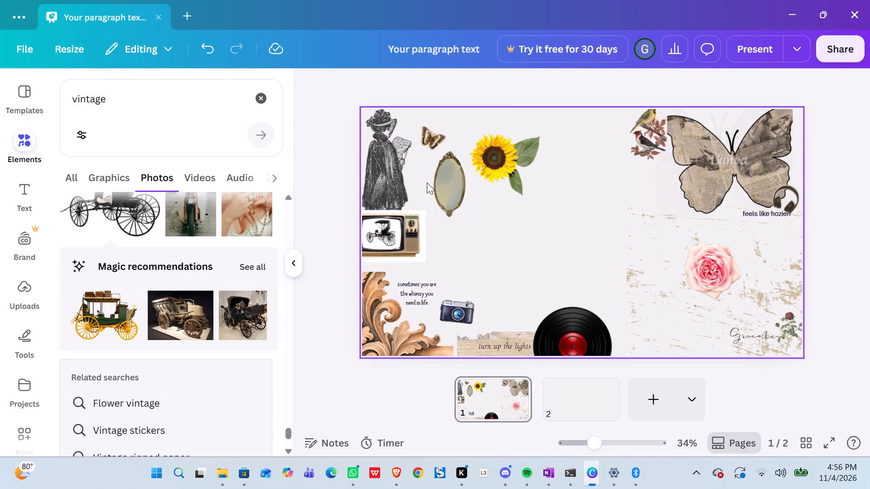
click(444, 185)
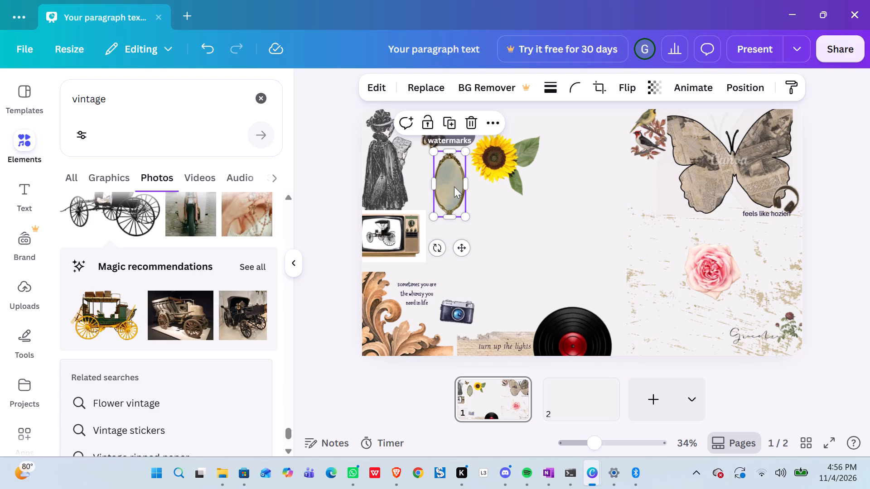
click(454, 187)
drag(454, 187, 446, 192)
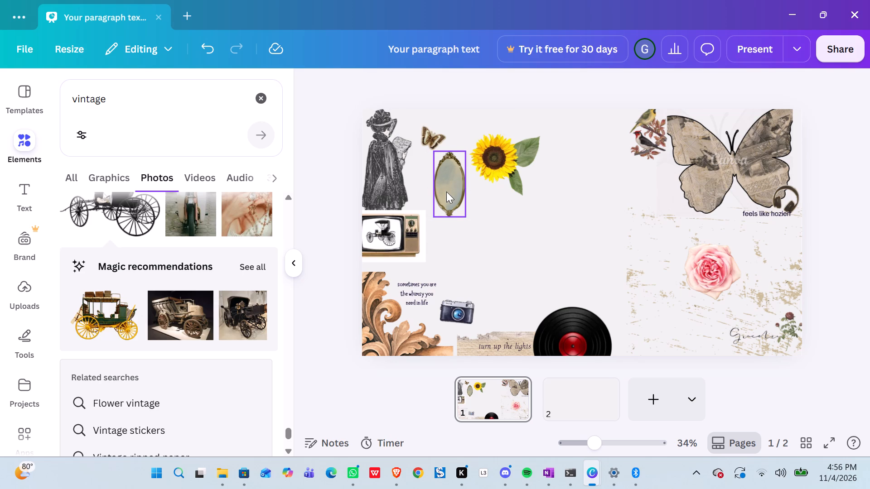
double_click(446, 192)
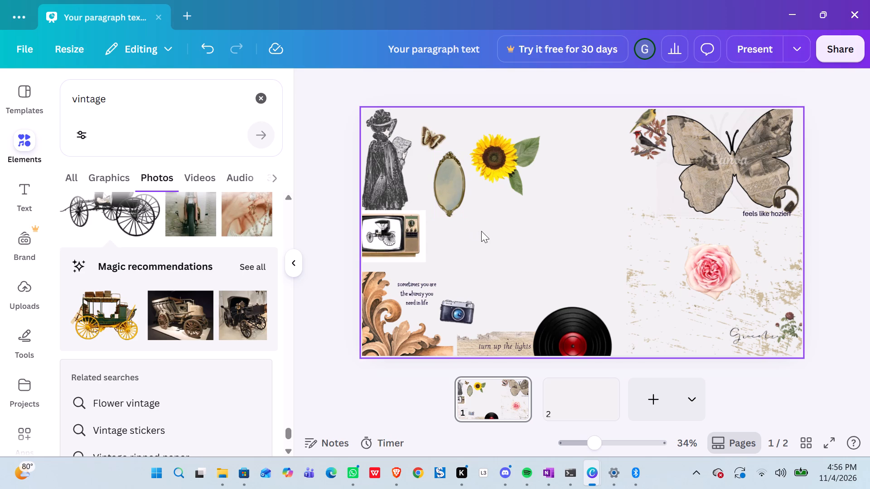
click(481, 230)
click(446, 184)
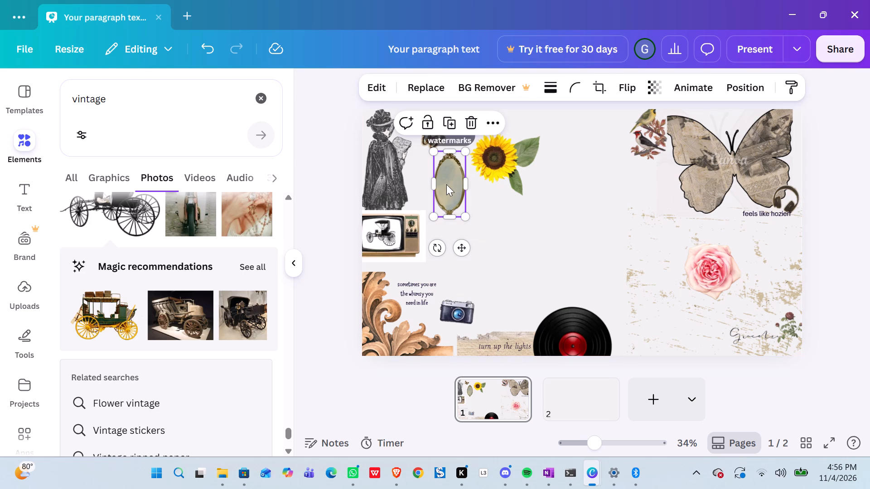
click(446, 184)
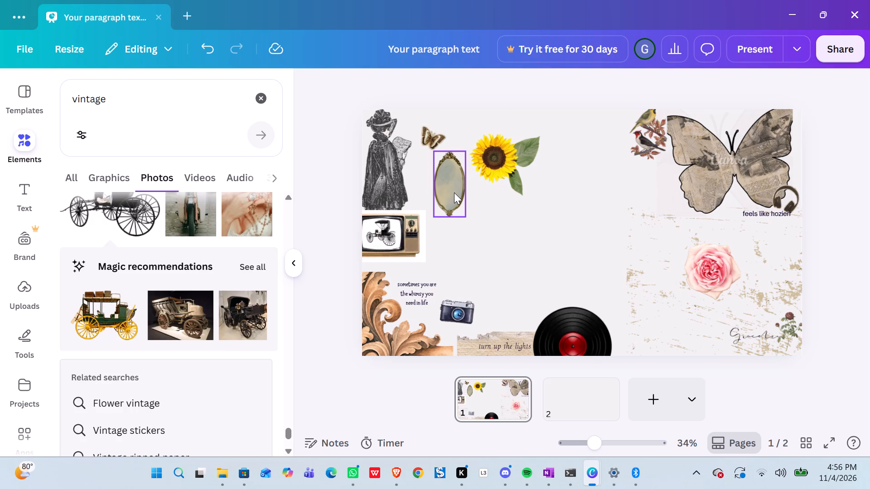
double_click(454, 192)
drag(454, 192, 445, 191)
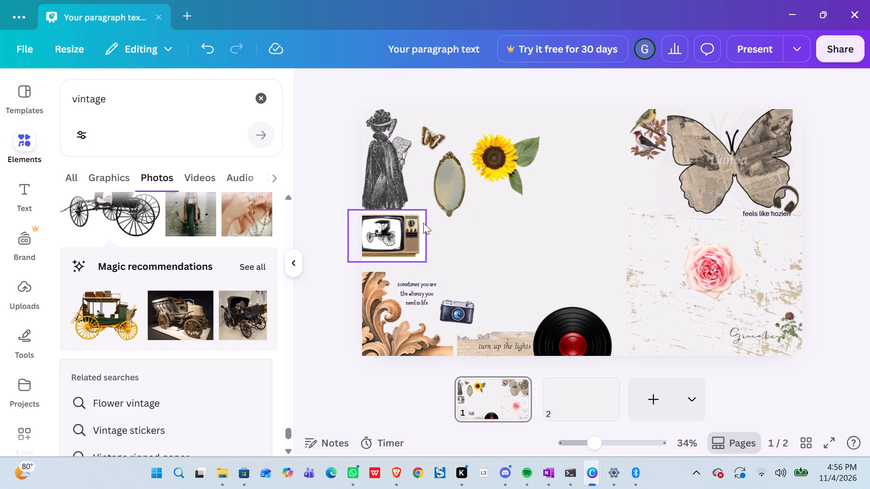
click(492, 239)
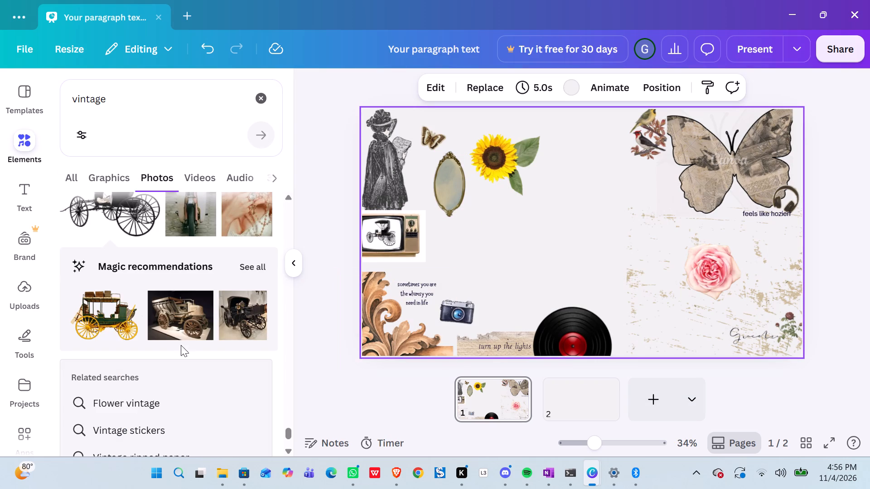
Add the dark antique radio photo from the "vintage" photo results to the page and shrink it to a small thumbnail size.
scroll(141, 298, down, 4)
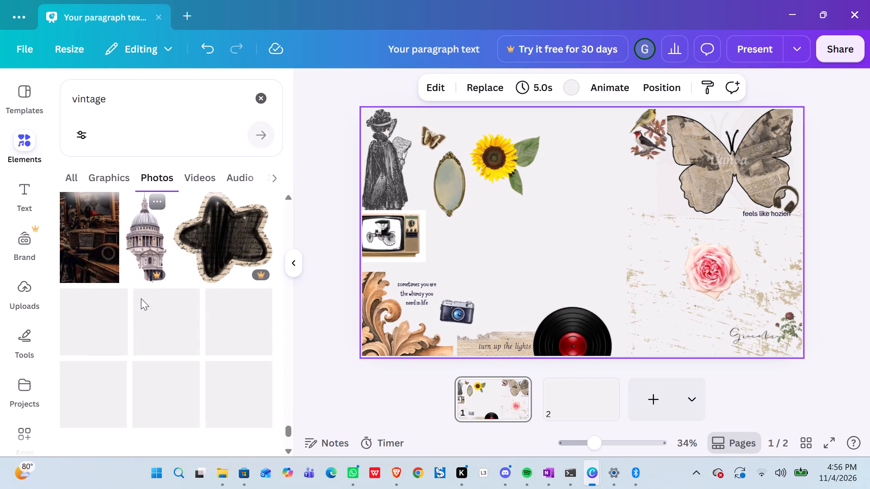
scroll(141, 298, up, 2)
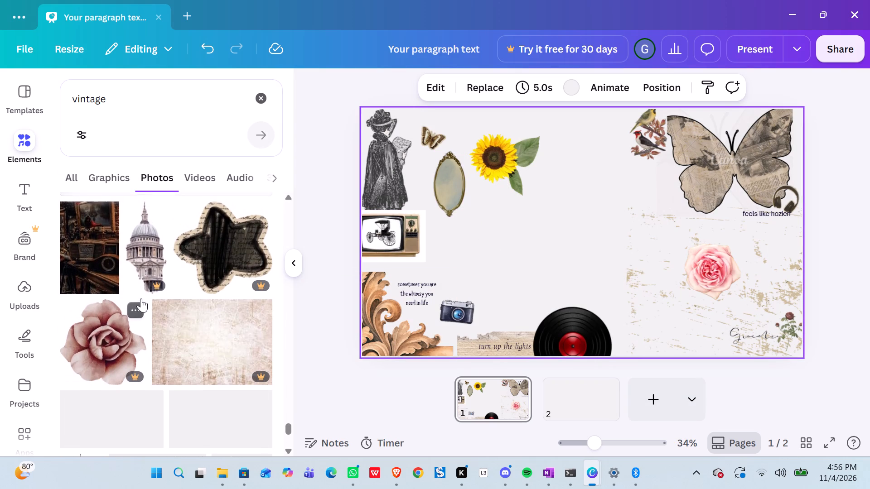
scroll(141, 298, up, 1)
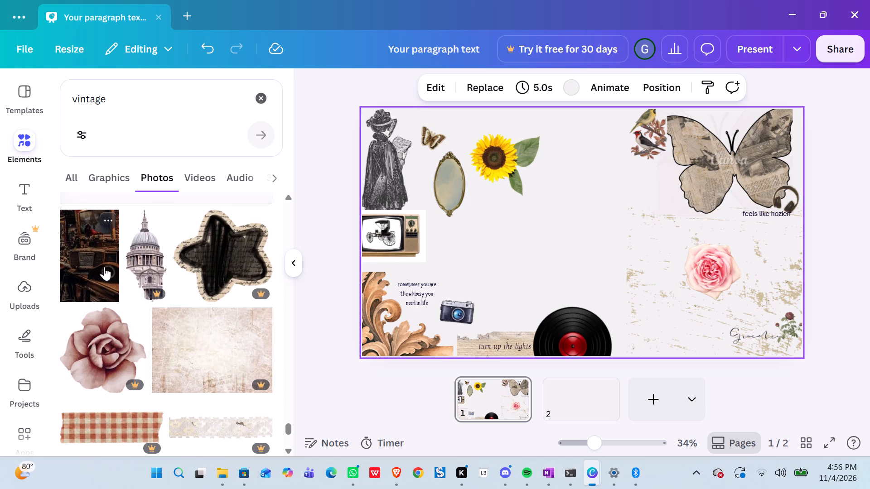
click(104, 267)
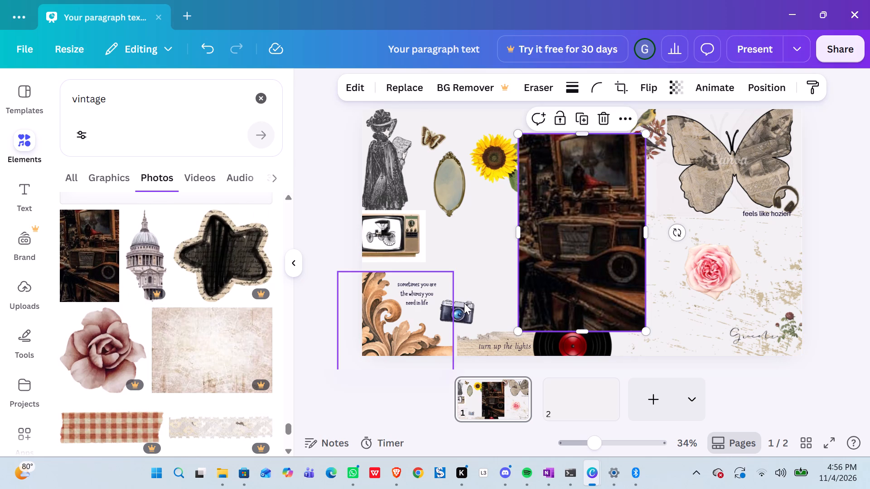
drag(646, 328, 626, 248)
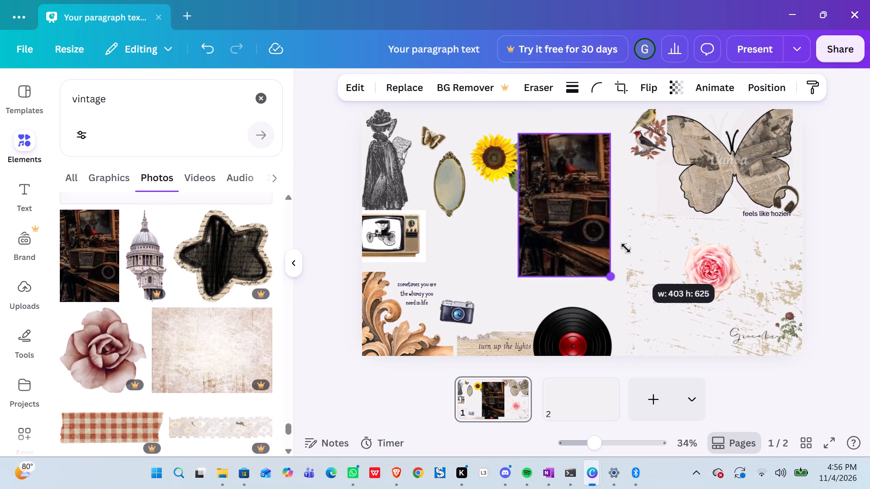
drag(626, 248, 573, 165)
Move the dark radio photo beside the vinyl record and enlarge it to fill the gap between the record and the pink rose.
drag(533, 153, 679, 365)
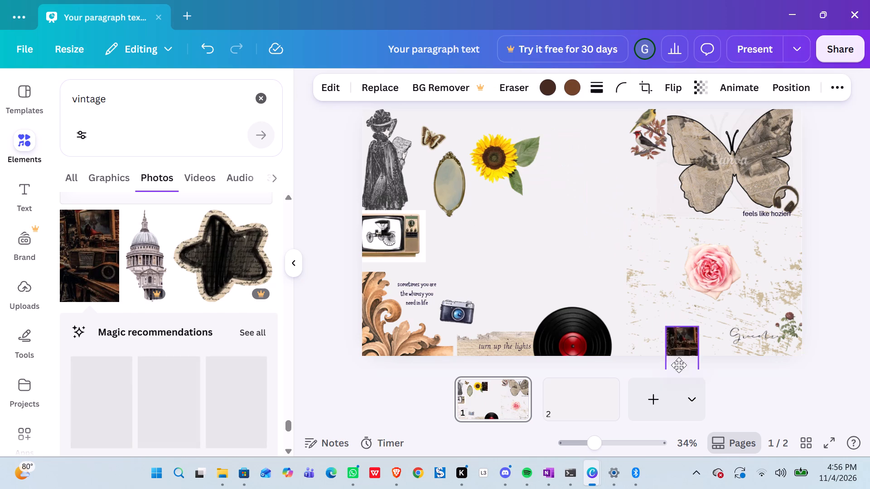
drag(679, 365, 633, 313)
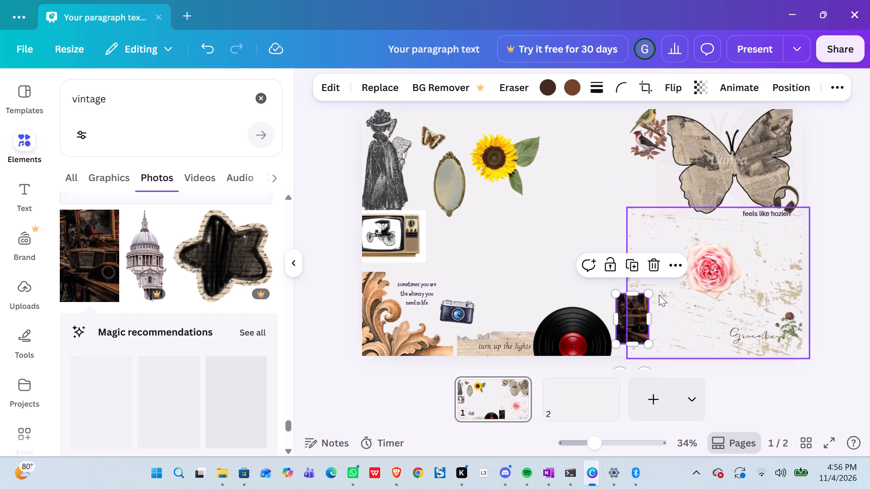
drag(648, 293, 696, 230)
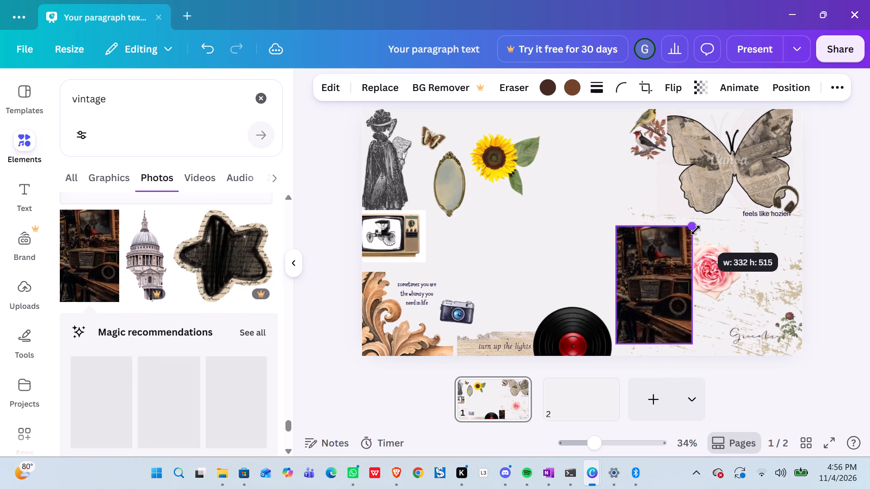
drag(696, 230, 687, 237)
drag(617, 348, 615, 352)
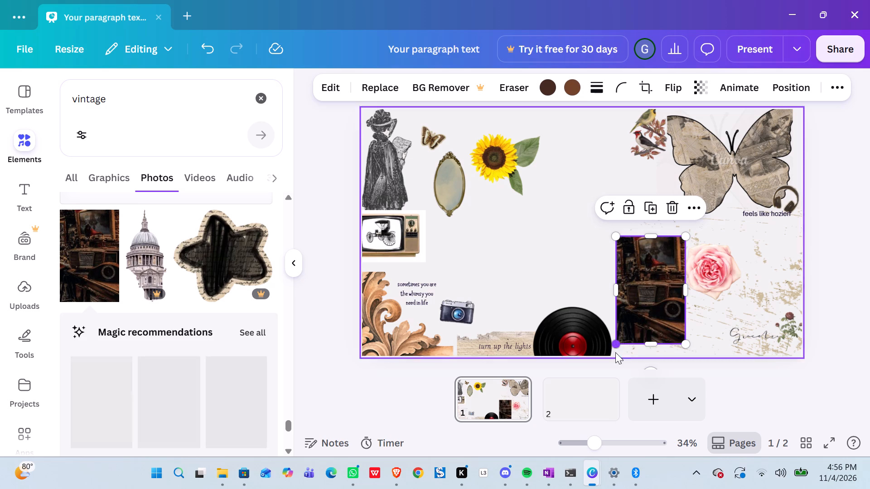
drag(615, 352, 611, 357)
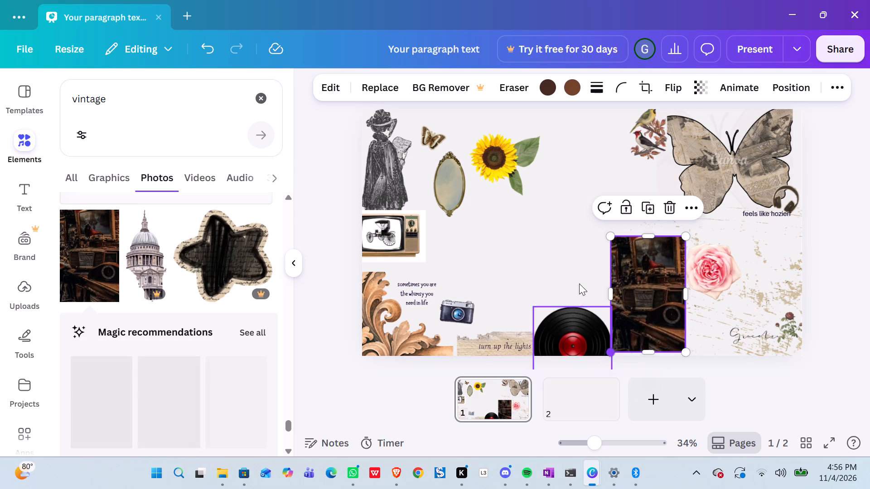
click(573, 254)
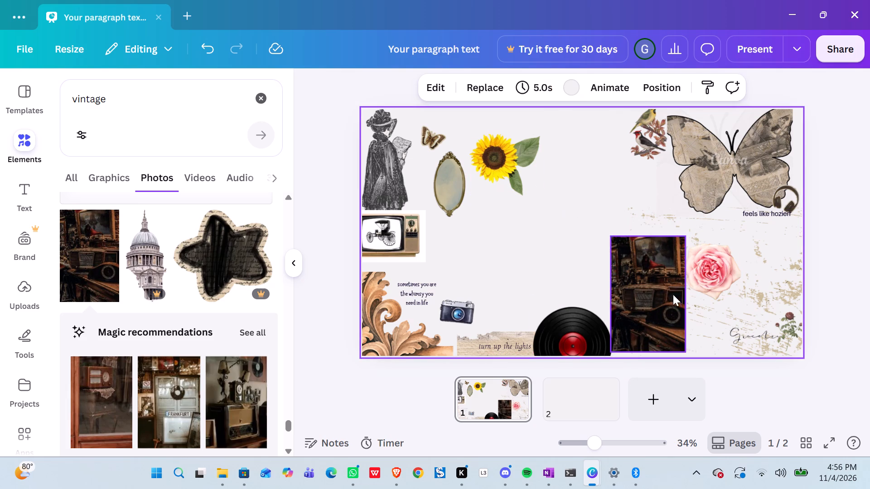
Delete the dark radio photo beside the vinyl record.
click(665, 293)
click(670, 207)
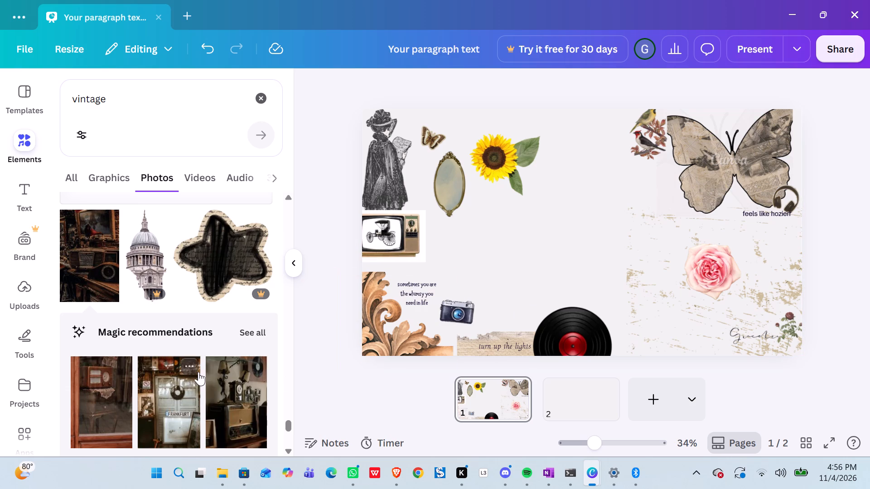
Add the dried leafy bouquet cutout from the "vintage" photo results to the page and shrink it to less than half its inserted size.
scroll(198, 372, down, 7)
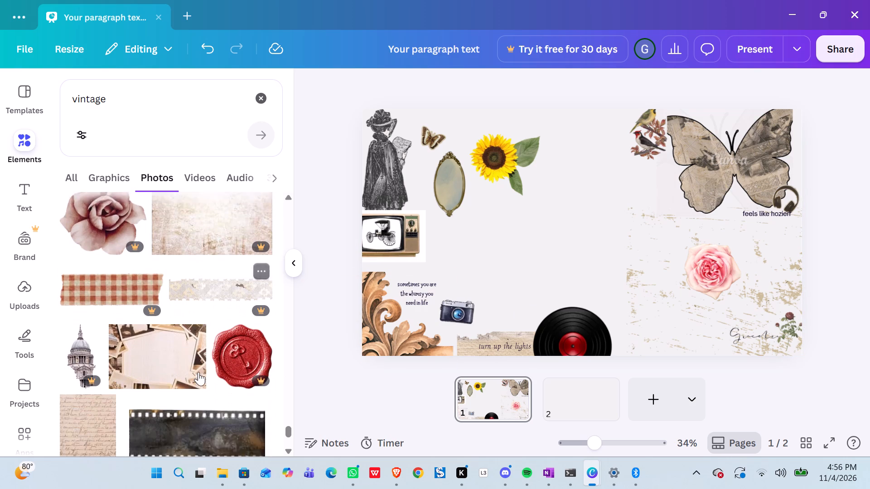
scroll(198, 372, down, 8)
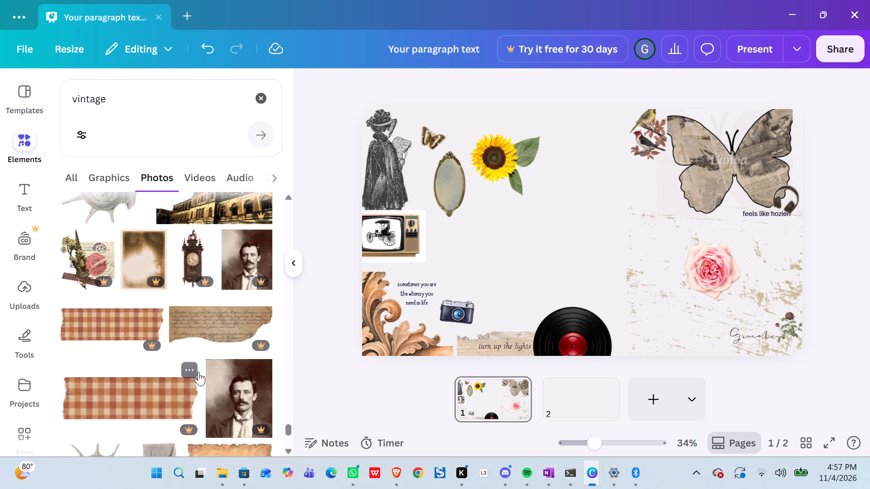
scroll(198, 372, down, 8)
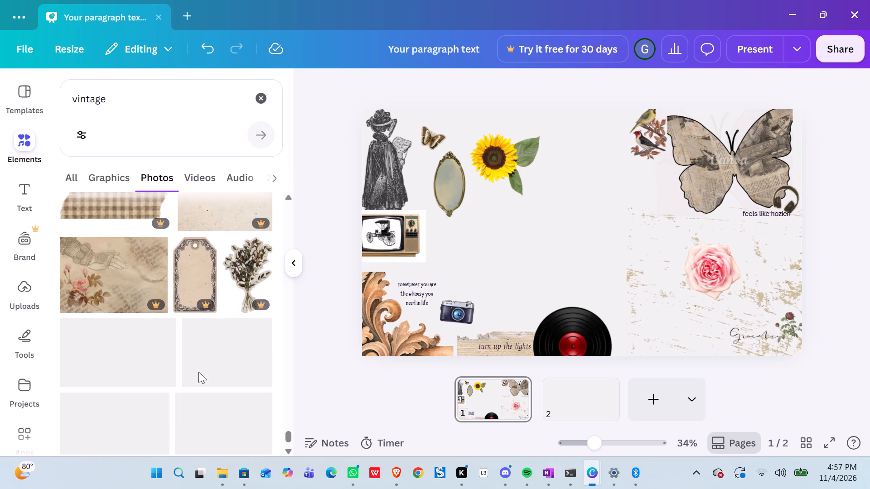
scroll(198, 372, down, 3)
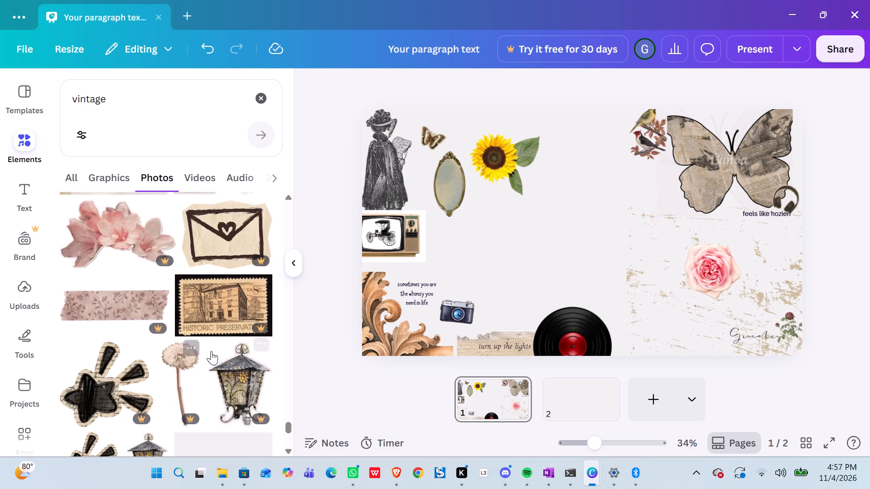
scroll(208, 315, up, 2)
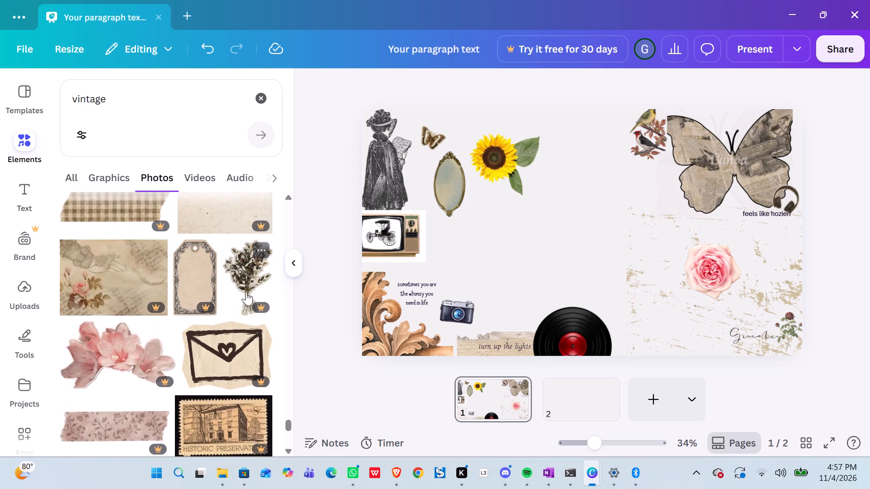
click(252, 286)
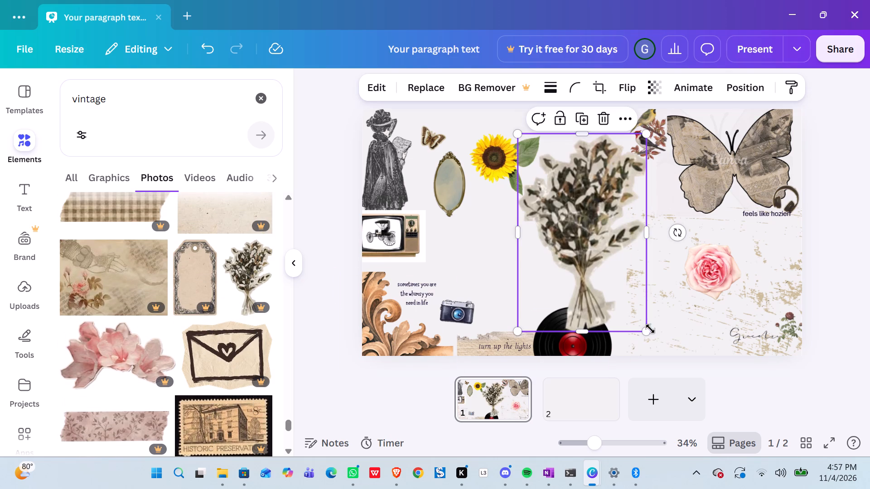
drag(646, 332, 570, 221)
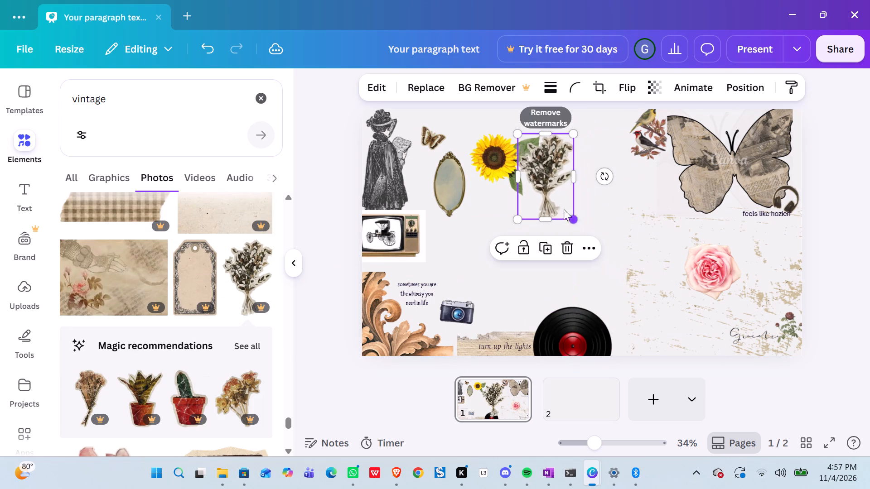
Place the dried bouquet at the page's bottom edge, overlapping the right side of the vinyl record.
drag(550, 187, 611, 336)
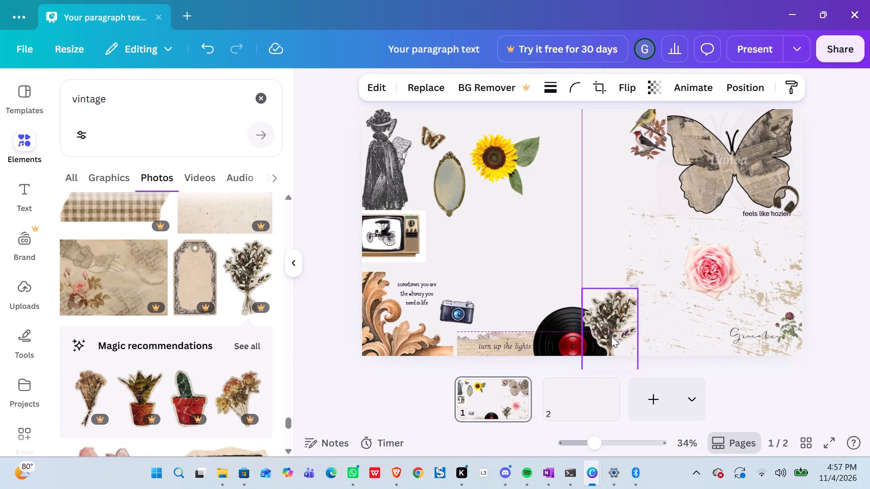
drag(611, 336, 633, 340)
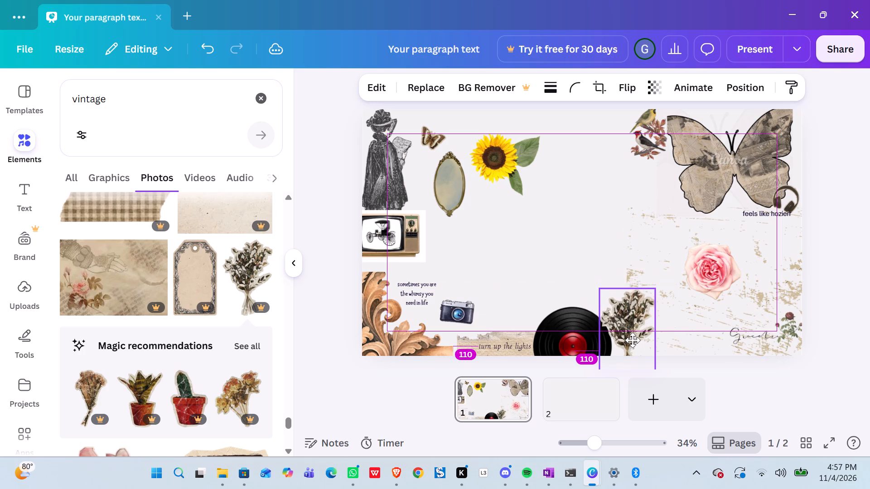
drag(633, 340, 618, 331)
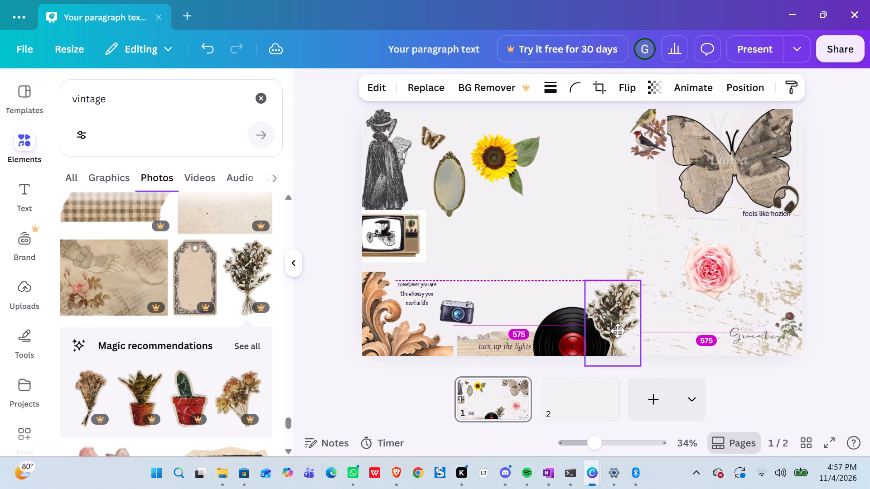
drag(618, 331, 617, 330)
click(539, 269)
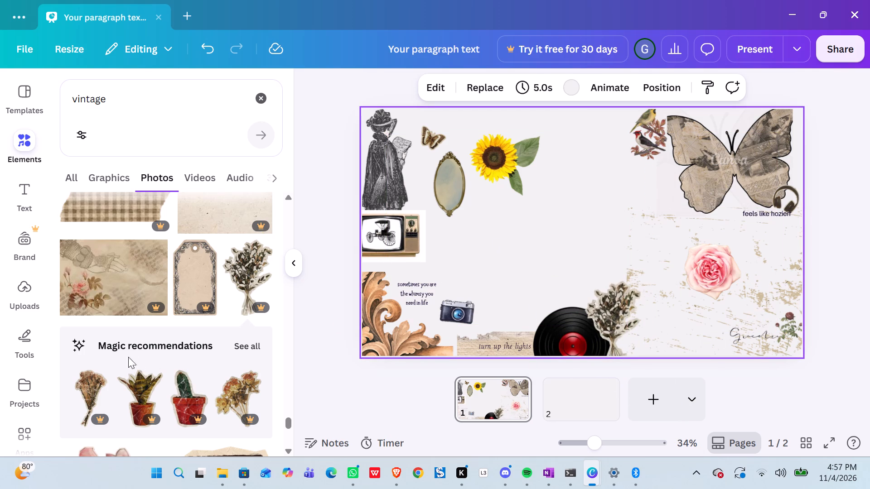
Browse further through the "vintage" photo results for another collage cutout.
scroll(128, 348, down, 5)
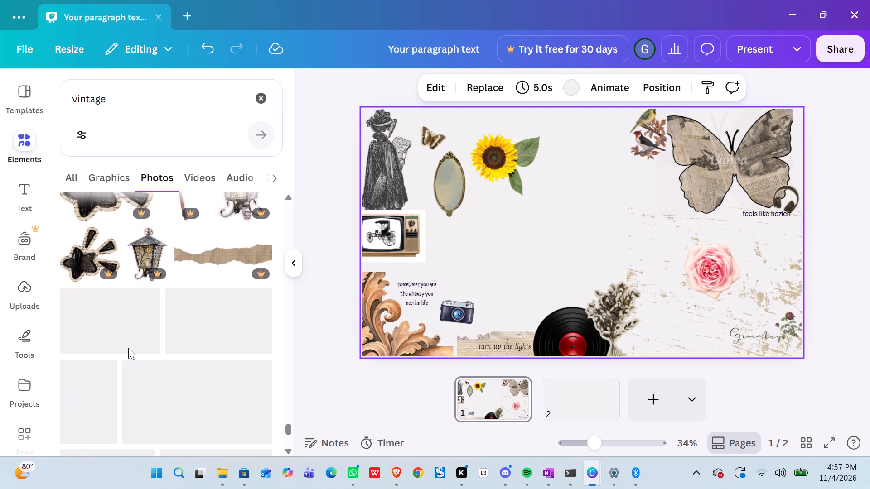
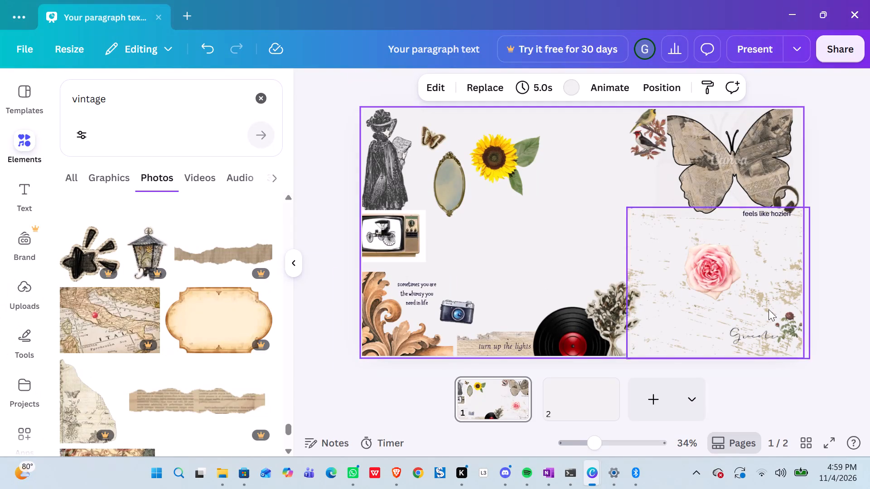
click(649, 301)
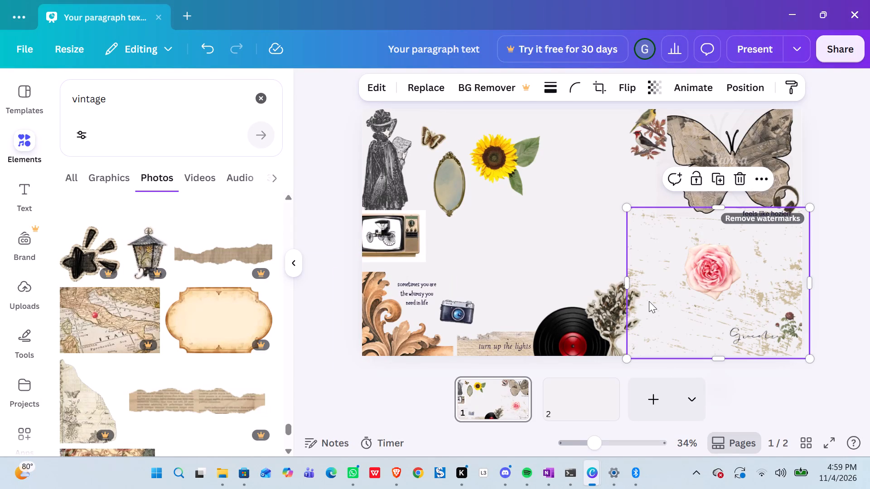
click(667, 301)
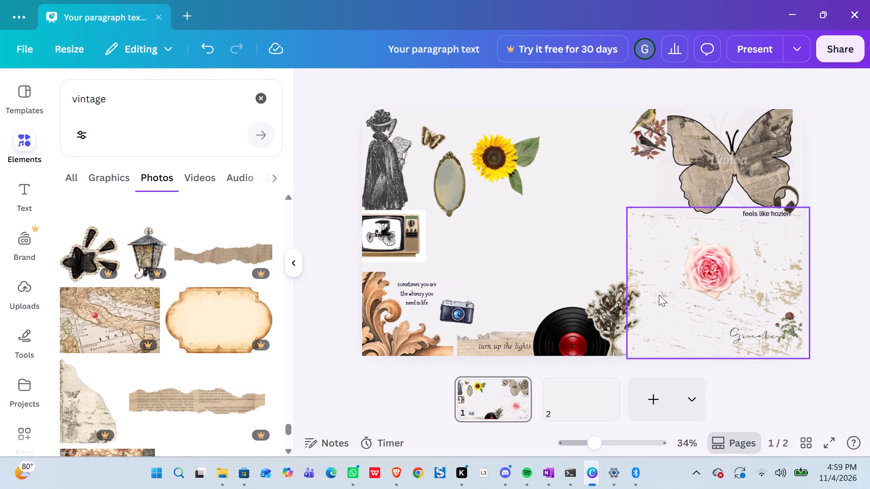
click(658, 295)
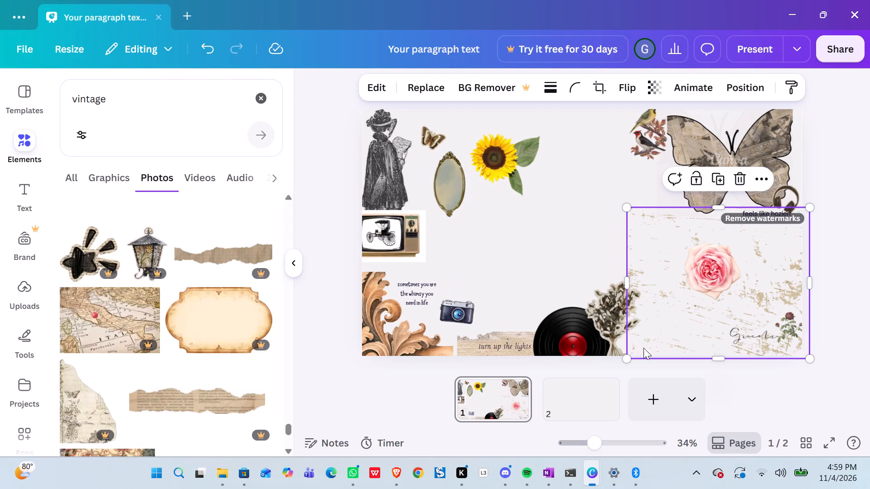
Browse further down the "vintage" photo results for another cutout or paper piece for the collage.
scroll(179, 377, down, 1)
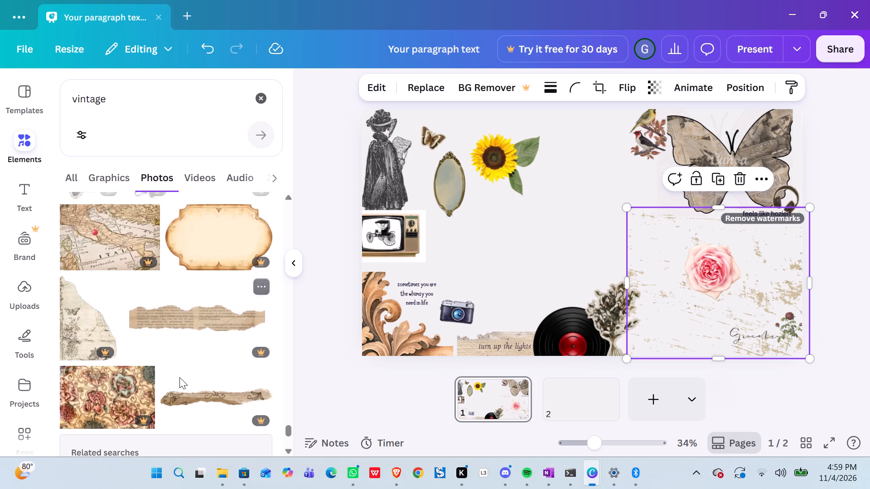
scroll(179, 377, down, 6)
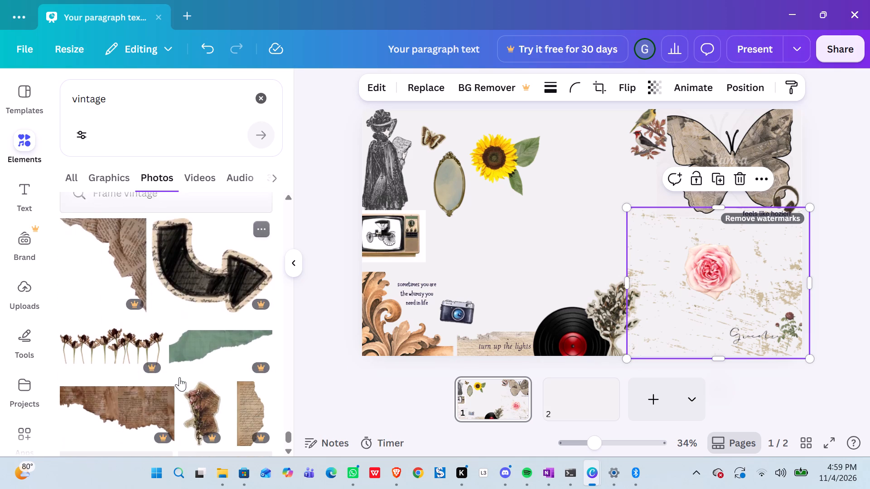
scroll(179, 377, down, 4)
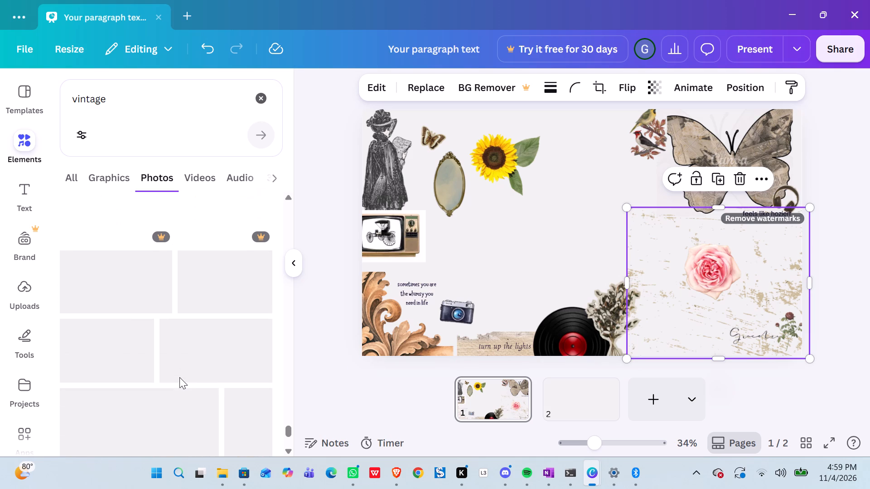
scroll(179, 377, down, 2)
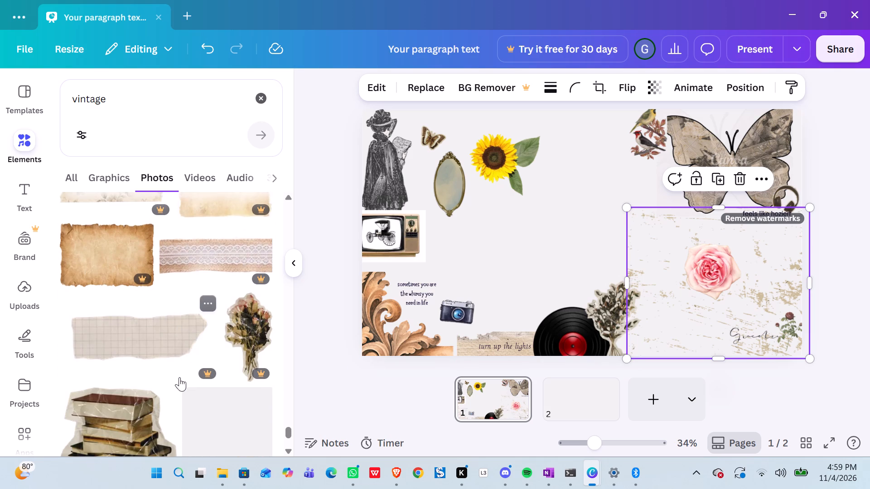
scroll(179, 377, up, 1)
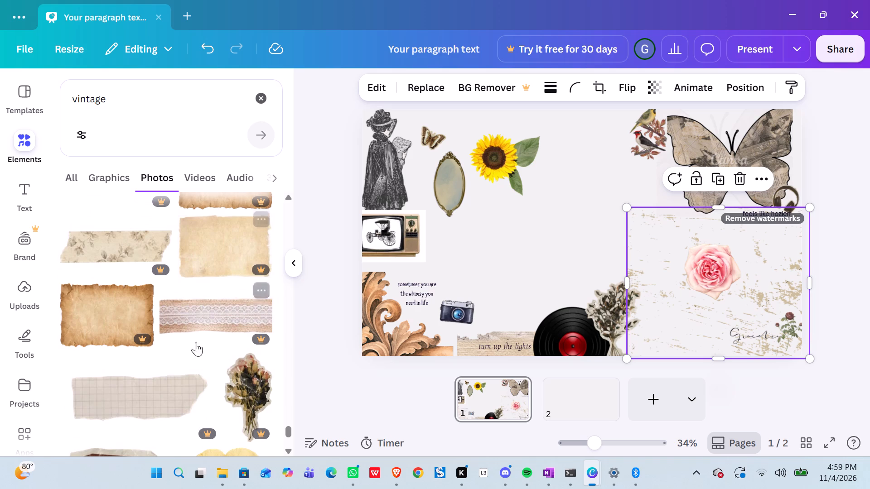
scroll(177, 286, up, 1)
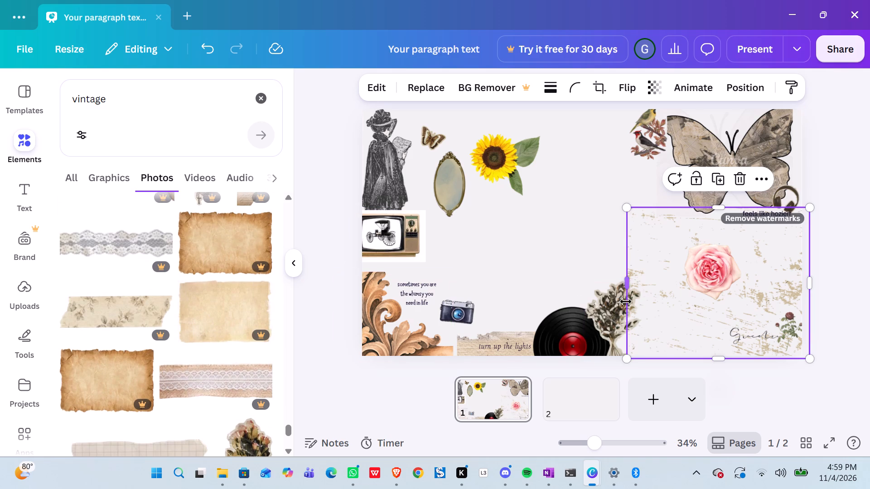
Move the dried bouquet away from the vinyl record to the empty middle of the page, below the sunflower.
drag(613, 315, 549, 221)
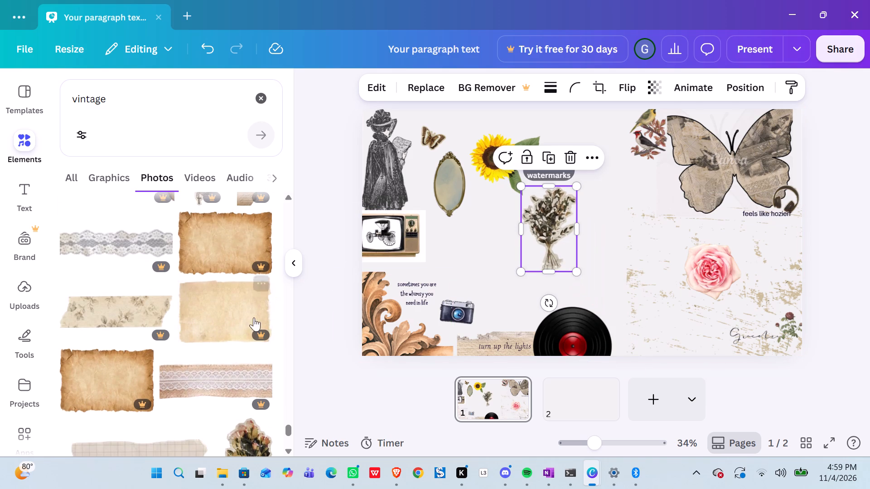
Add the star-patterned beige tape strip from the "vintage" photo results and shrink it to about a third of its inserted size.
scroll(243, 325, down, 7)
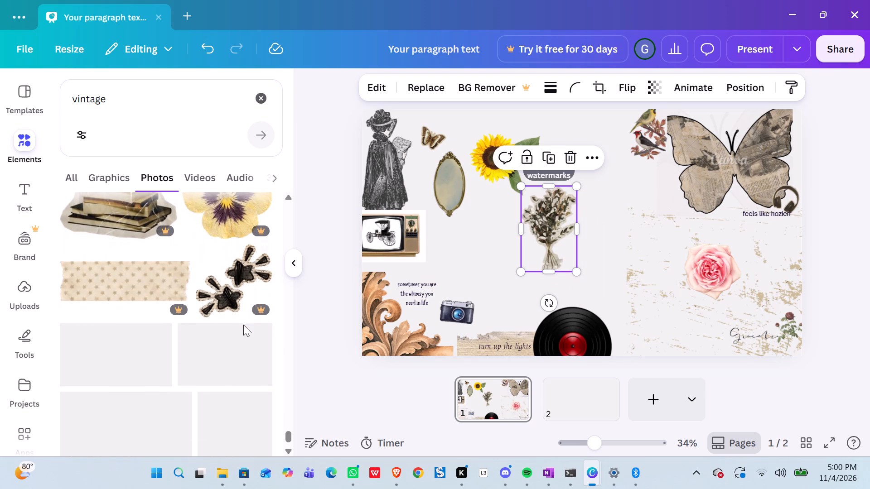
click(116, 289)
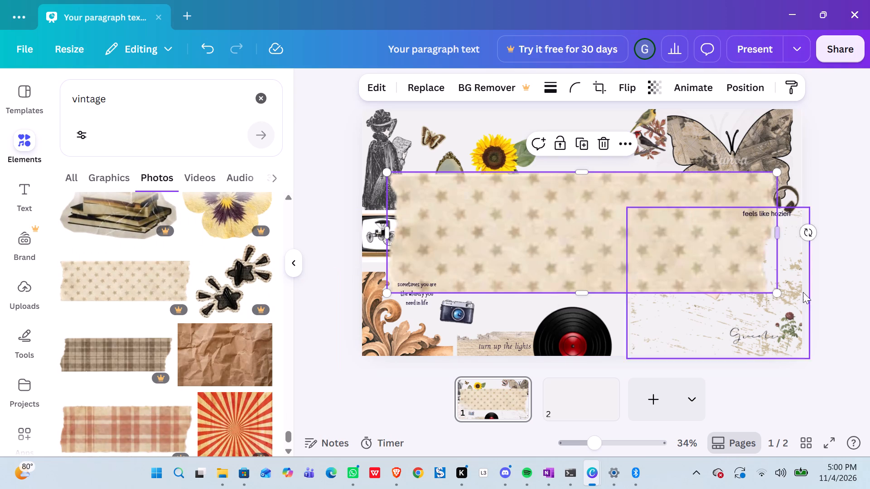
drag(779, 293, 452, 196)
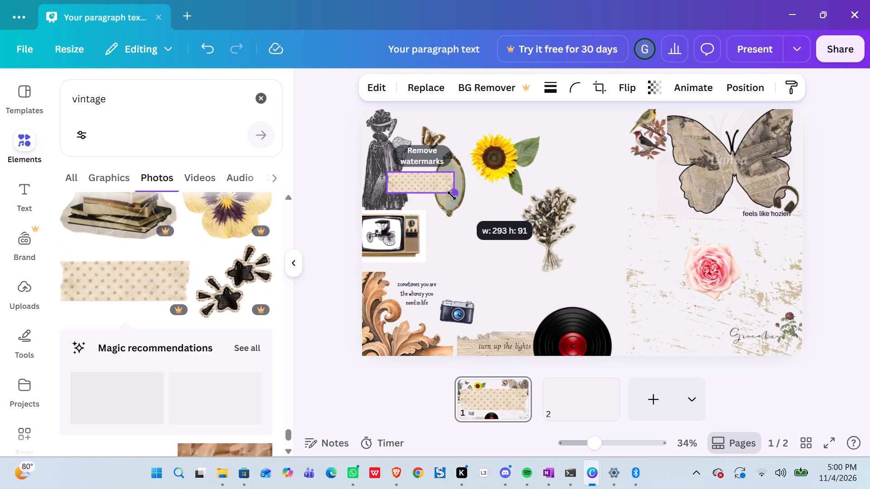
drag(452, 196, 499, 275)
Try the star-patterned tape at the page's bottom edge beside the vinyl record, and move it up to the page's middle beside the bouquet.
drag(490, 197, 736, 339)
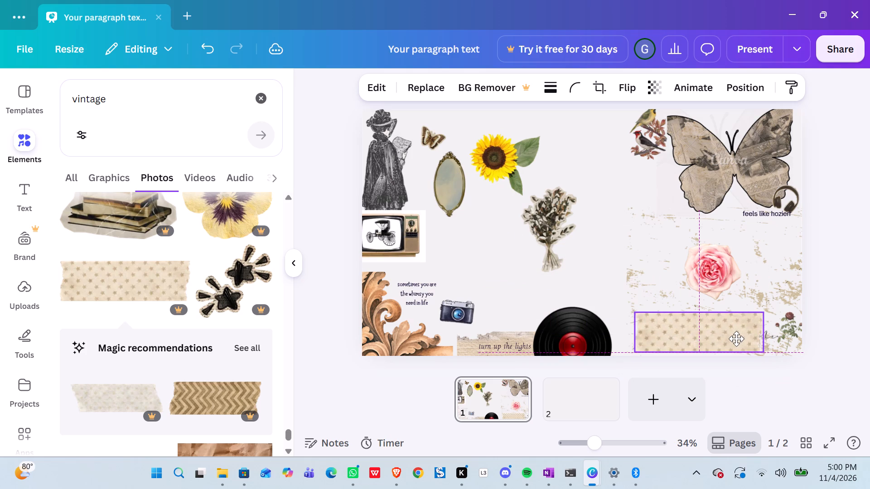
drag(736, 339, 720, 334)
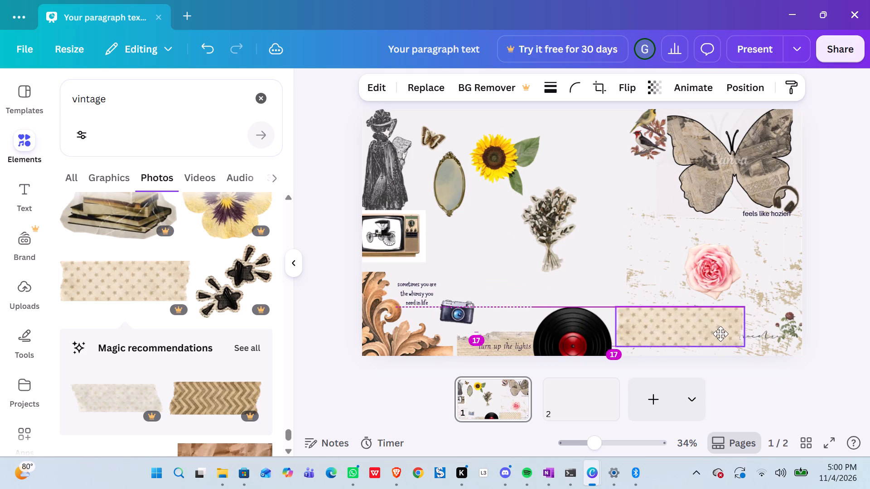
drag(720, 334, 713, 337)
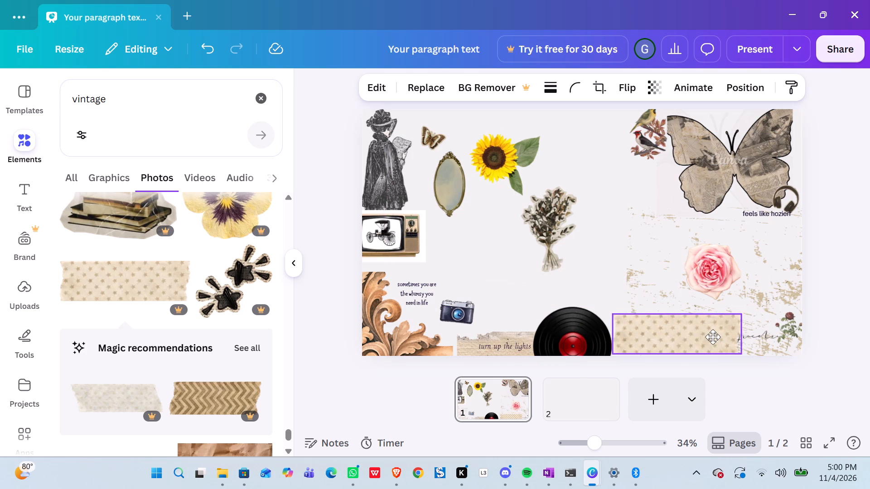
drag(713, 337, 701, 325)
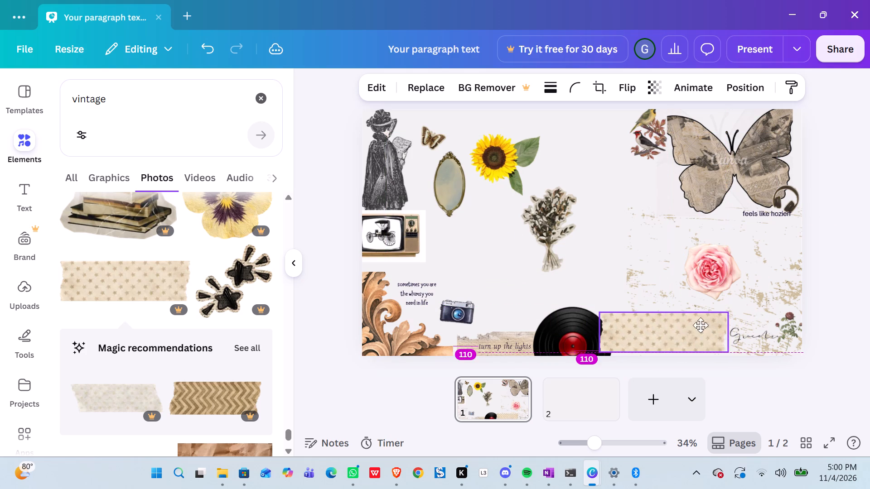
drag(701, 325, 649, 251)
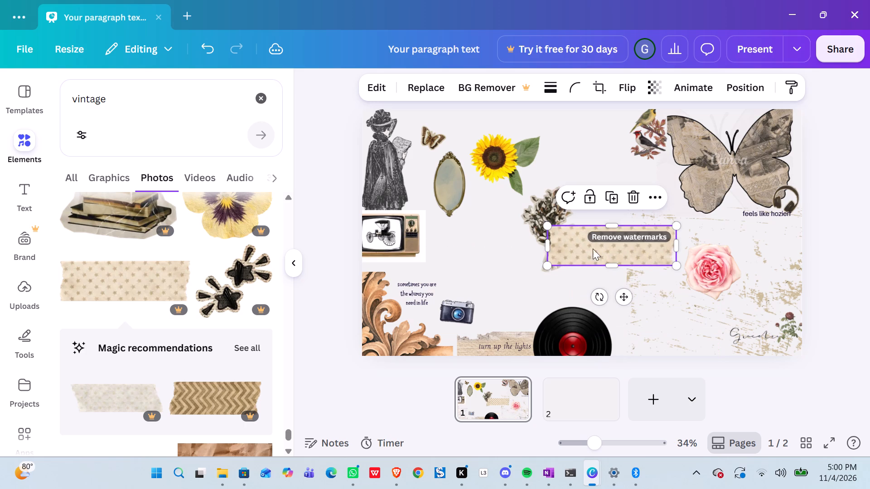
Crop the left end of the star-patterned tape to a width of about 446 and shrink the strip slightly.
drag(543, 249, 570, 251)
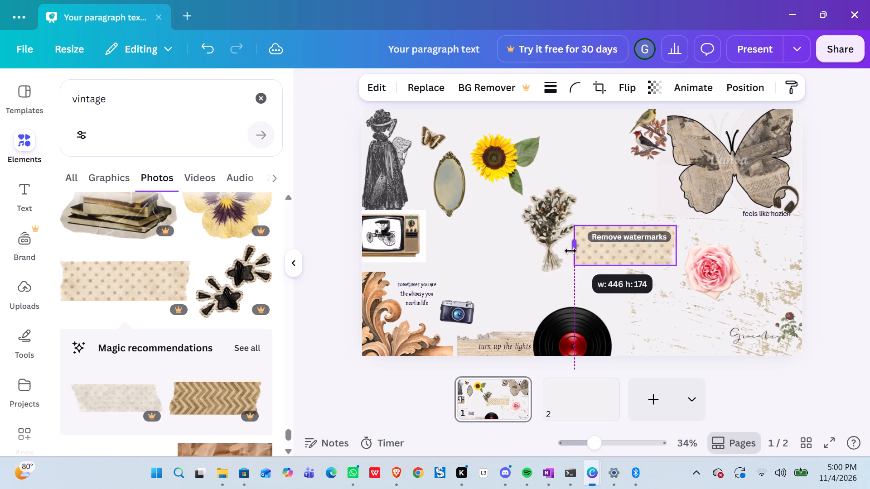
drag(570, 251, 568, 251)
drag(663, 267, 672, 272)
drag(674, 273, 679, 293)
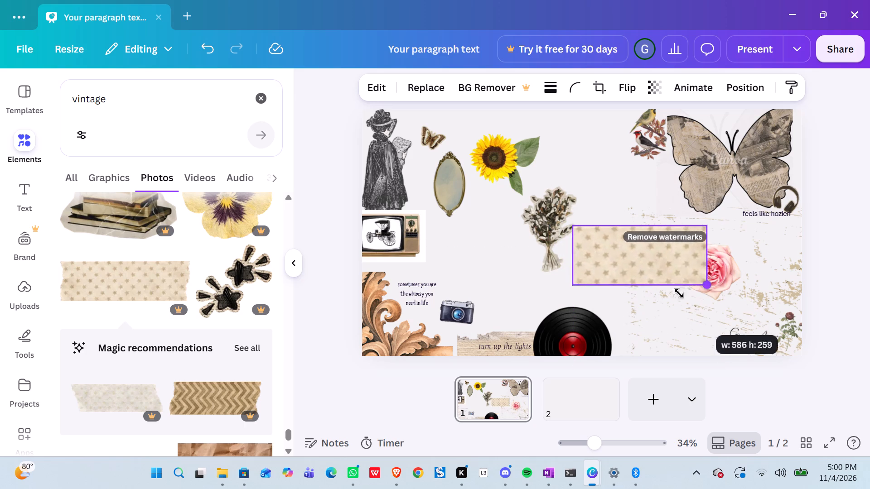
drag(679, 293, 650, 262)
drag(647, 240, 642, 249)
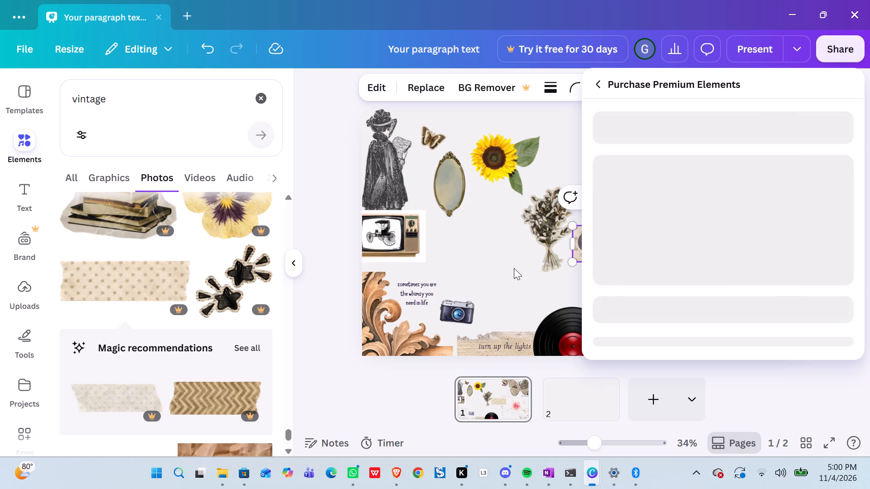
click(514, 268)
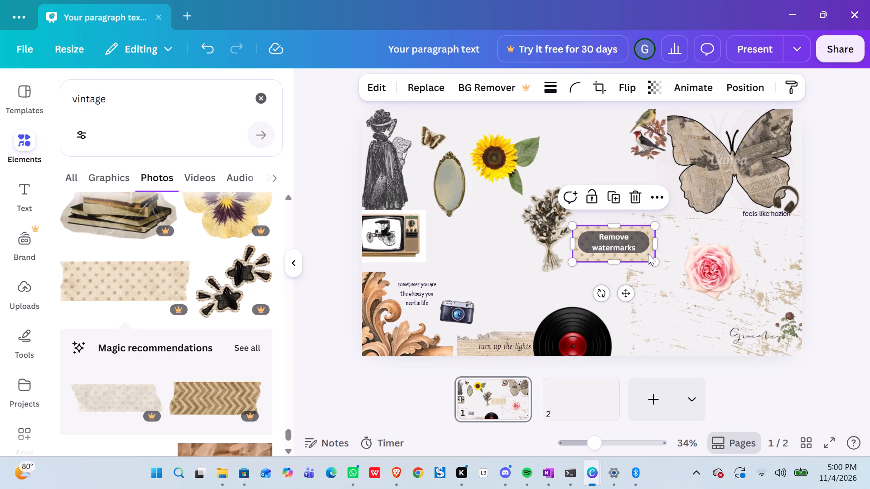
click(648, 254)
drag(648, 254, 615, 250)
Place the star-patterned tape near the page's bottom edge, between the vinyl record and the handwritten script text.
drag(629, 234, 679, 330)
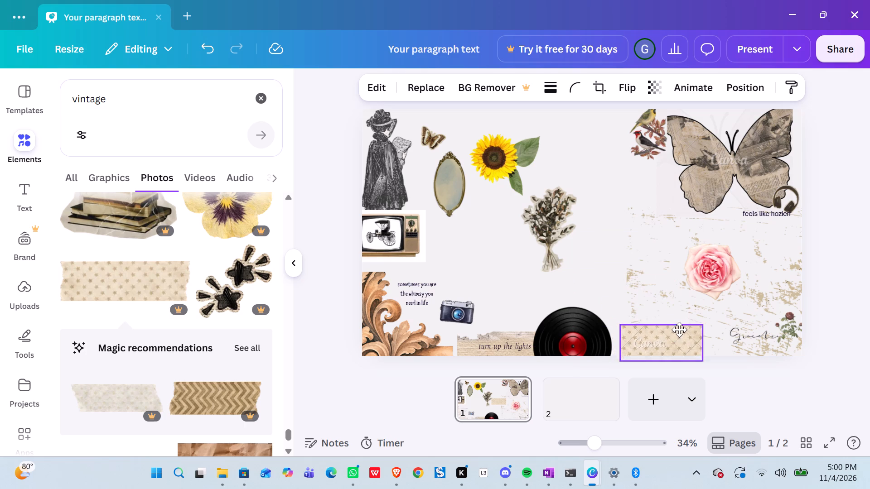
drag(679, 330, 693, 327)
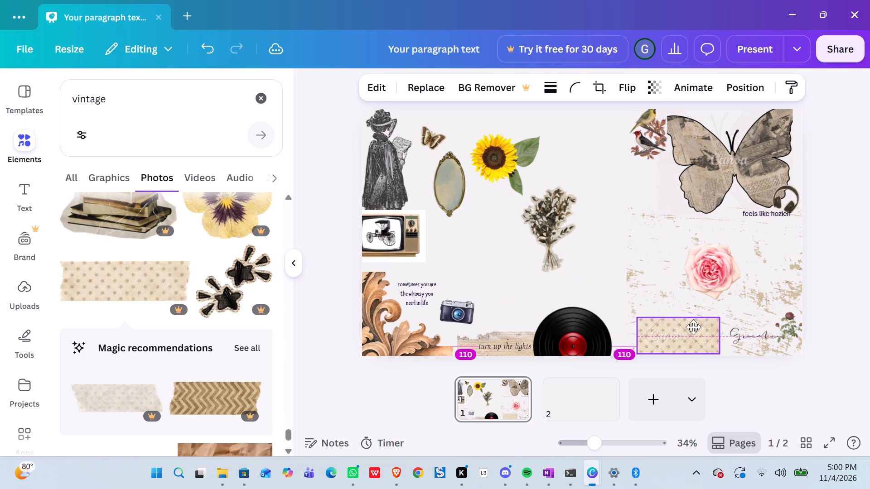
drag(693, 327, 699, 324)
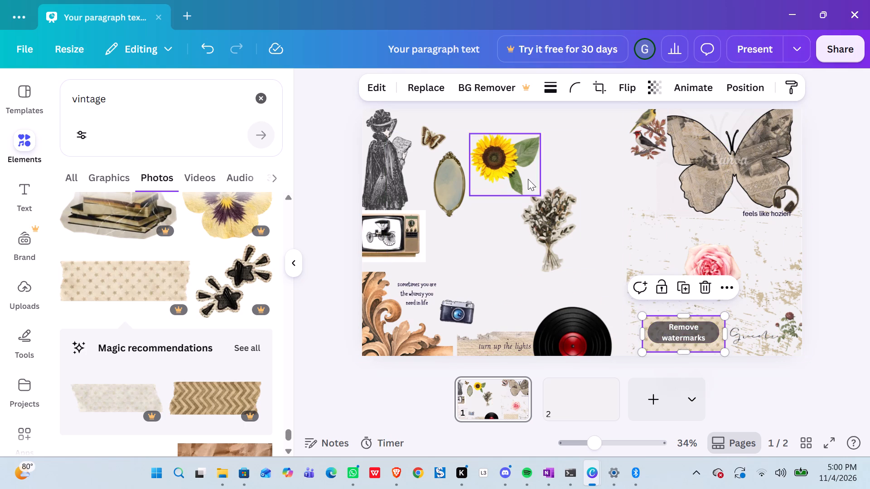
Move the dried bouquet to the page's bottom edge so it overlaps the right side of the vinyl record.
drag(557, 225, 638, 317)
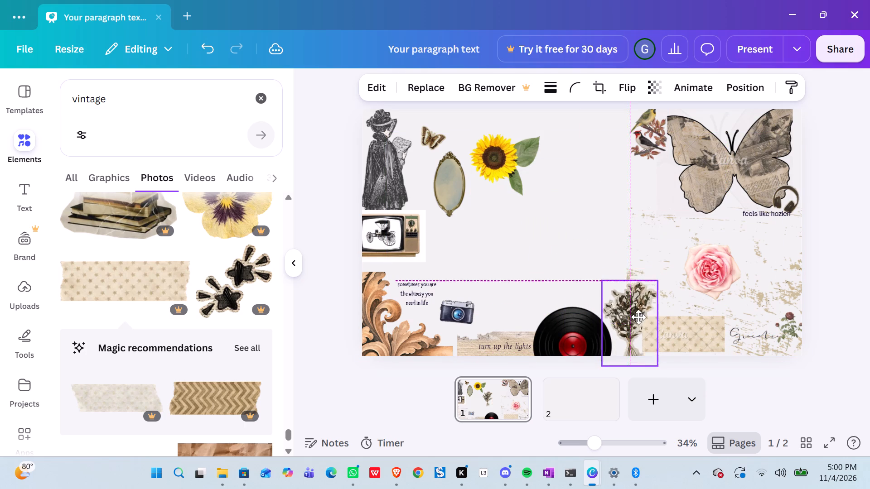
drag(638, 317, 621, 312)
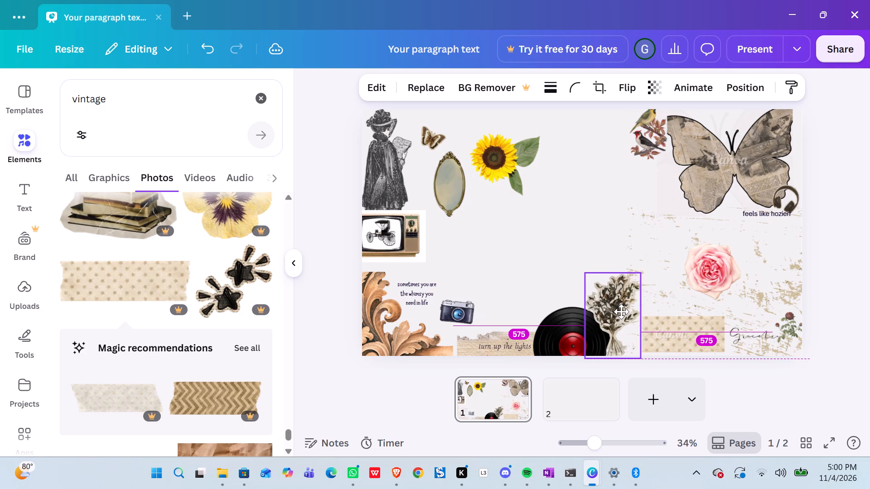
drag(621, 312, 622, 312)
click(542, 223)
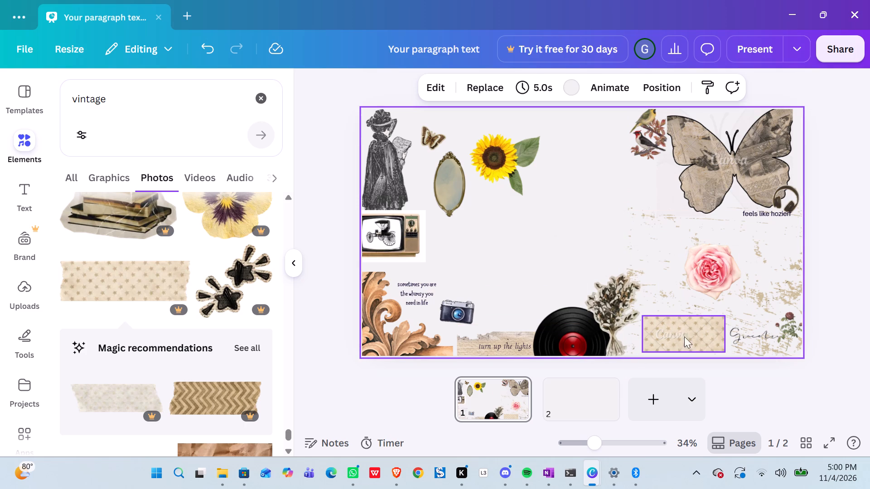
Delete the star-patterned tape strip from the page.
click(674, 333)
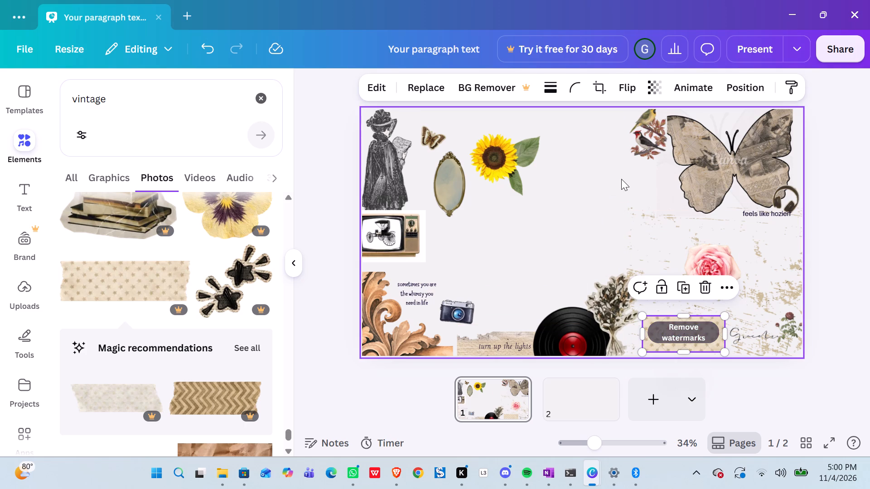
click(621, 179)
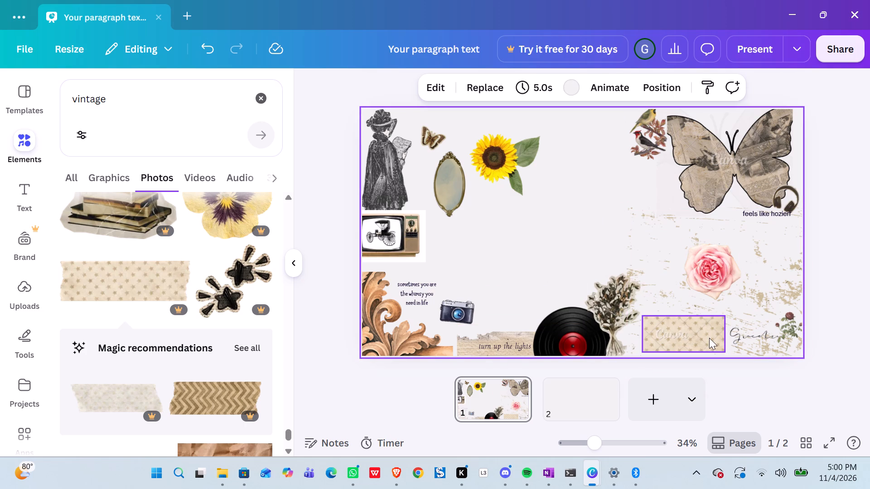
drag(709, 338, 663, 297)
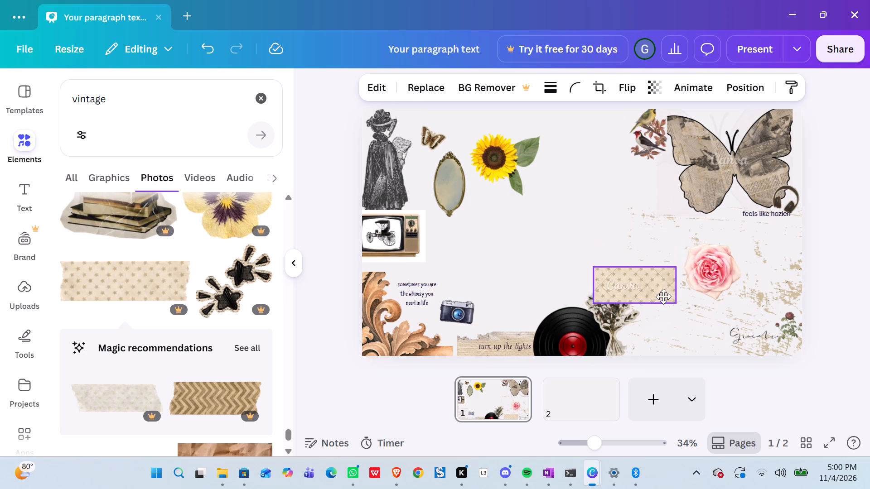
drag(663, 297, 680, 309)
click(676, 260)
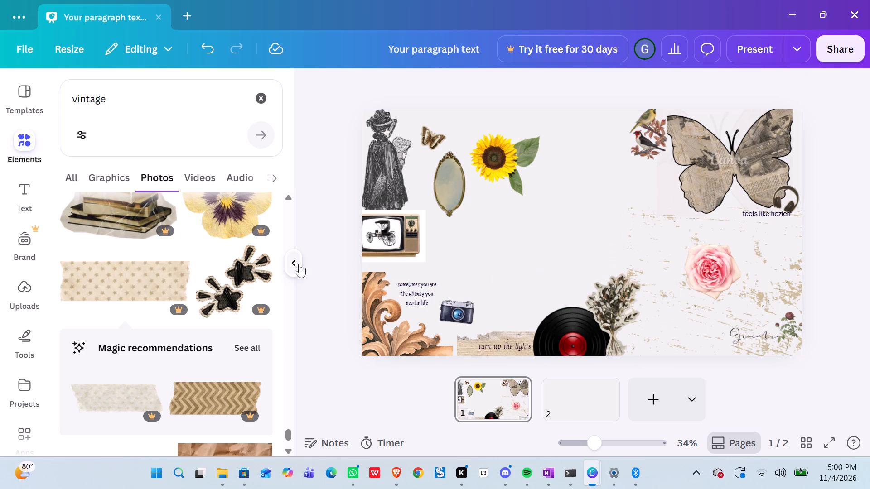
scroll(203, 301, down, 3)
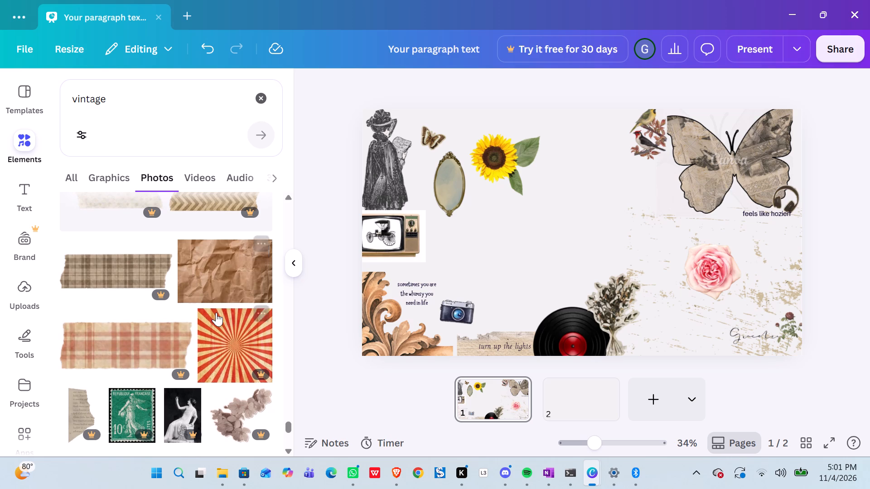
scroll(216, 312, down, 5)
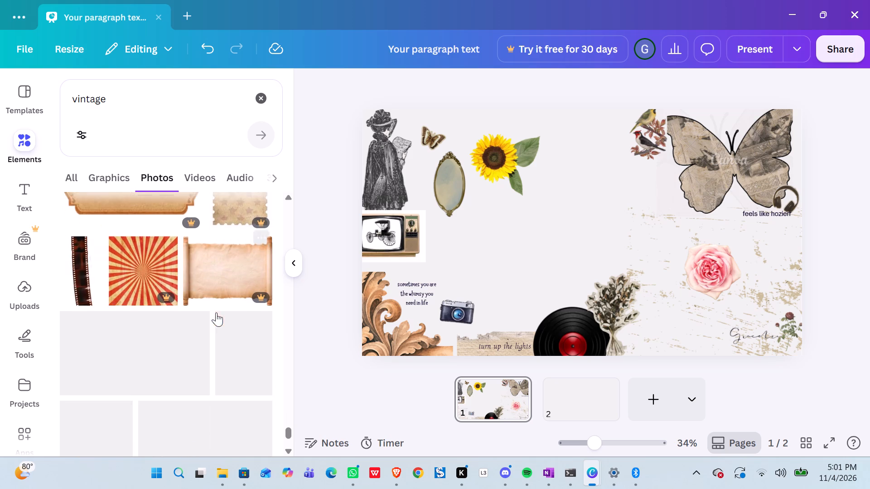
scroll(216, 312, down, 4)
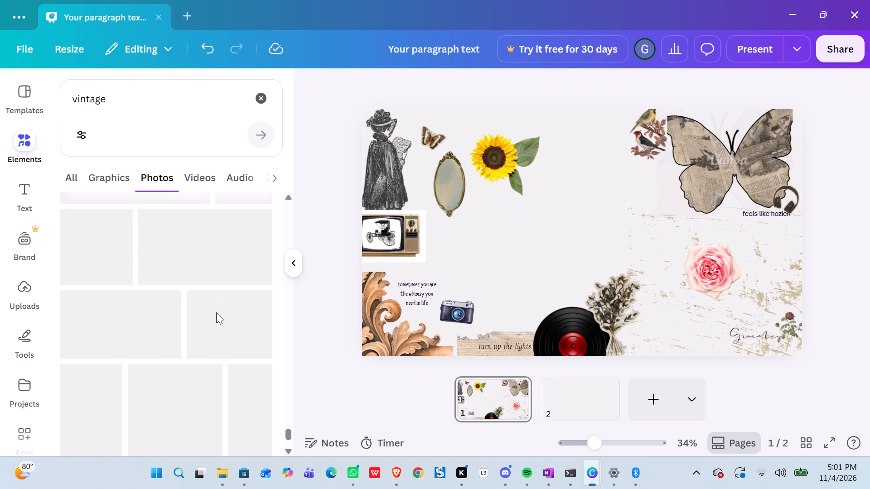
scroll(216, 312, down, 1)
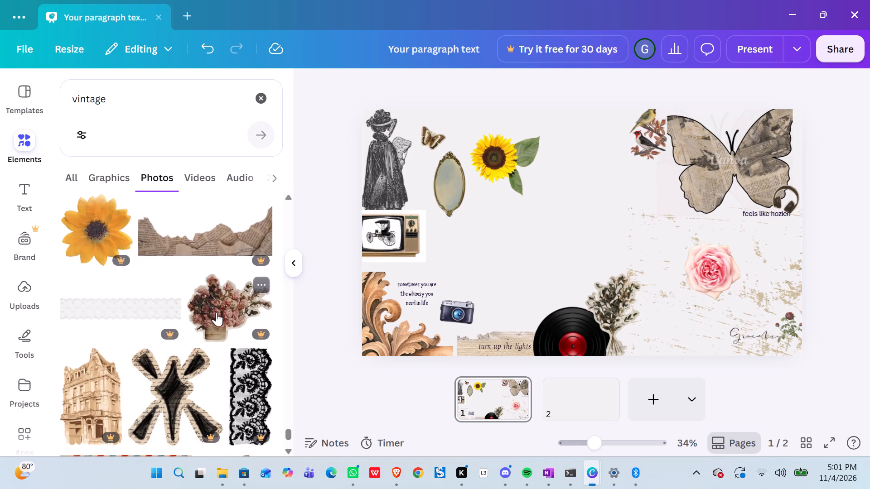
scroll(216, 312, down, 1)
Enlarge the pink rose and place it between the dried bouquet and the handwritten signature text.
click(715, 282)
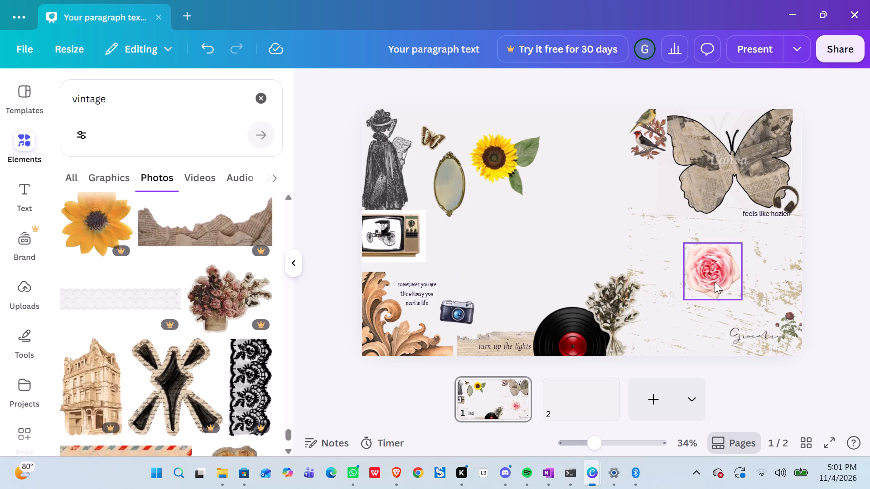
drag(739, 300, 763, 337)
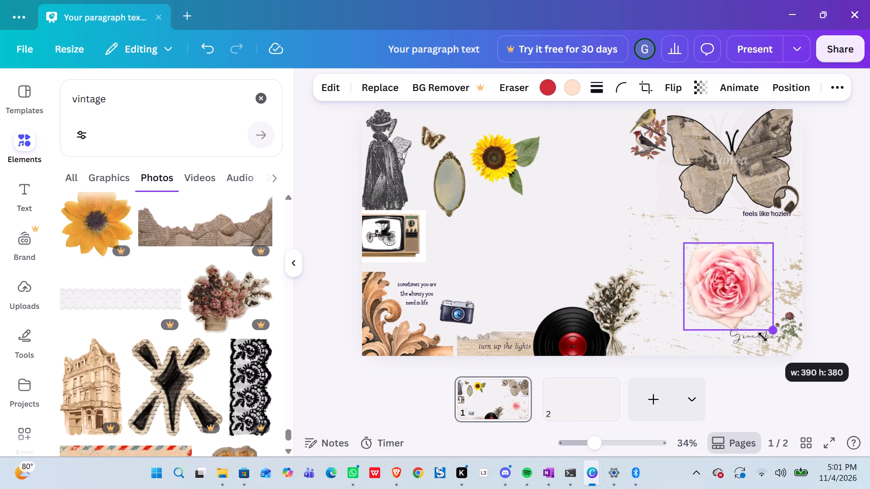
drag(763, 337, 759, 331)
drag(714, 296, 679, 307)
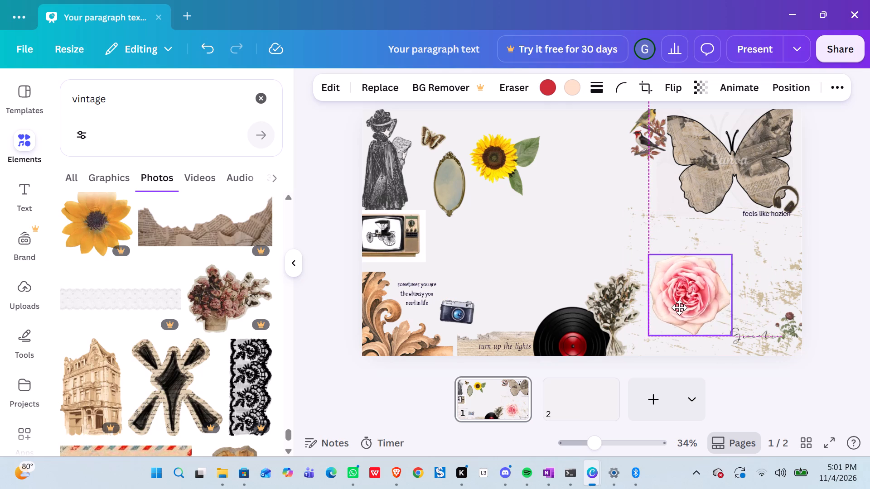
drag(679, 307, 684, 307)
drag(601, 227, 591, 225)
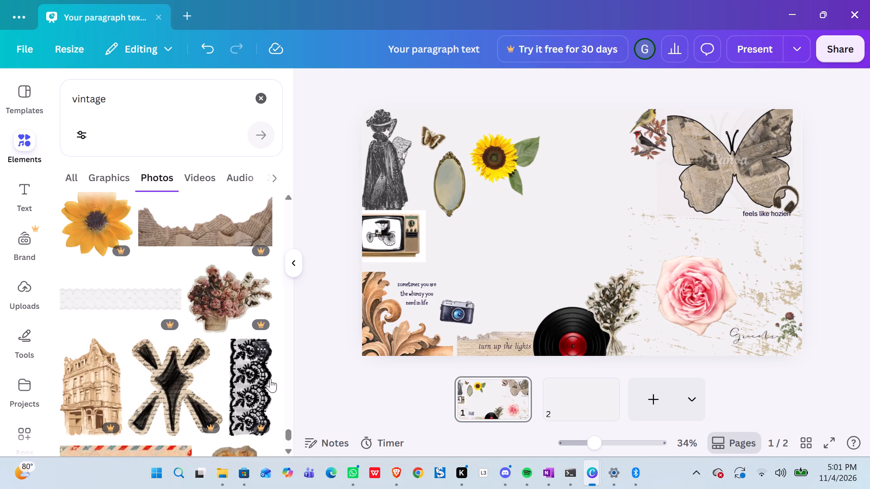
Add the old black-and-white city street photo at a small size, overlapping the page's top edge between the sunflower and the birds.
scroll(166, 373, down, 4)
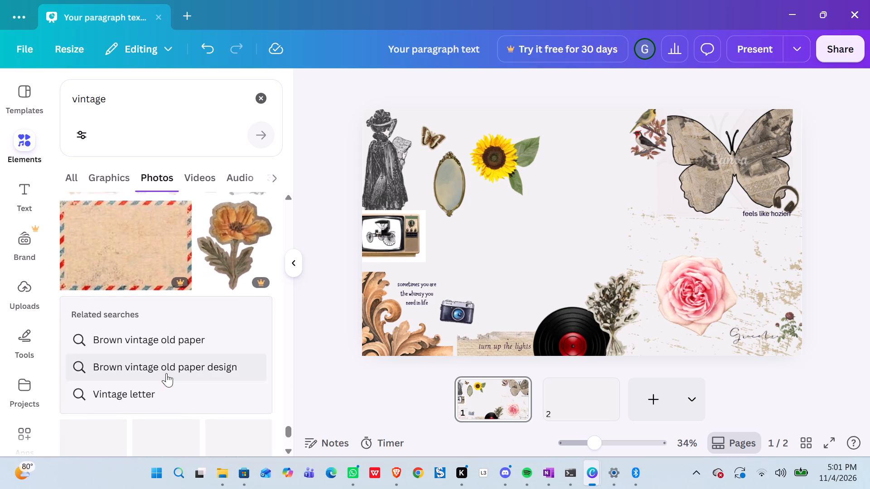
scroll(166, 373, down, 4)
scroll(166, 373, up, 1)
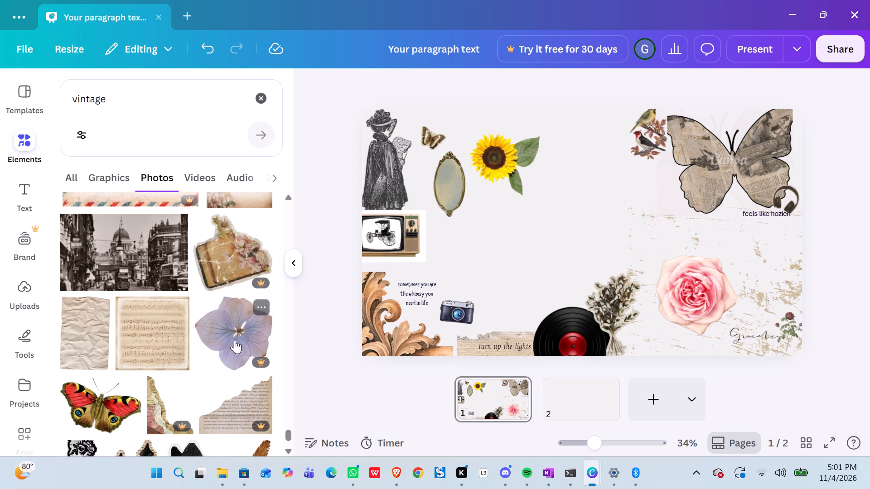
click(102, 259)
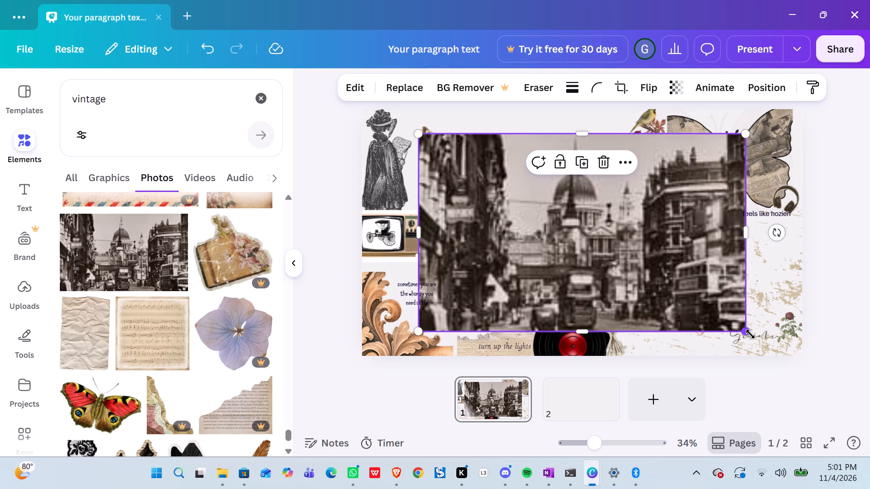
drag(750, 334, 543, 267)
drag(497, 194, 526, 277)
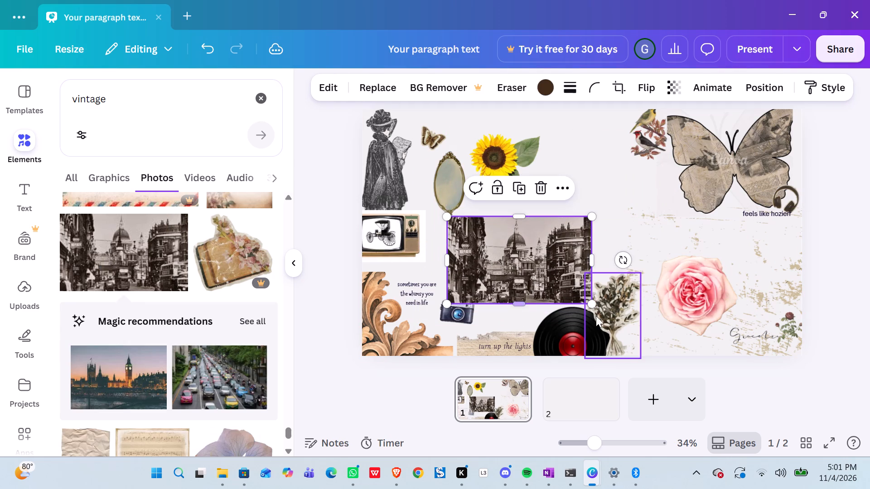
drag(593, 305, 543, 228)
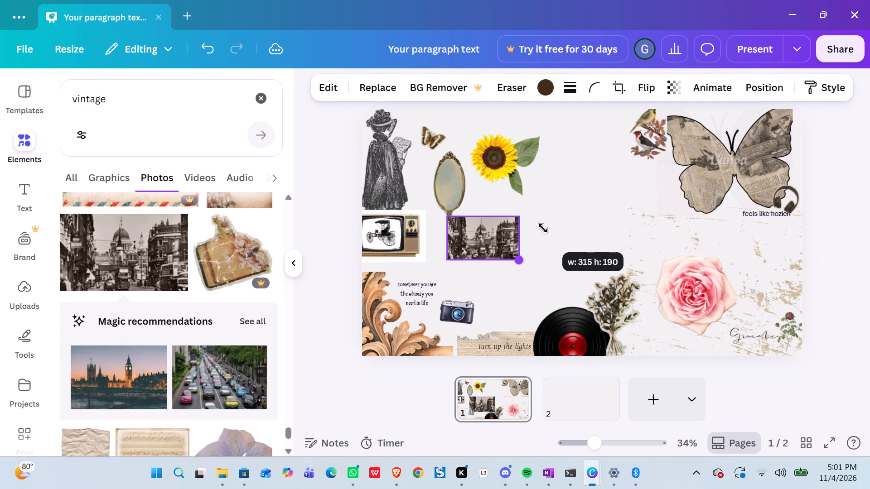
drag(543, 228, 555, 233)
drag(514, 235, 597, 115)
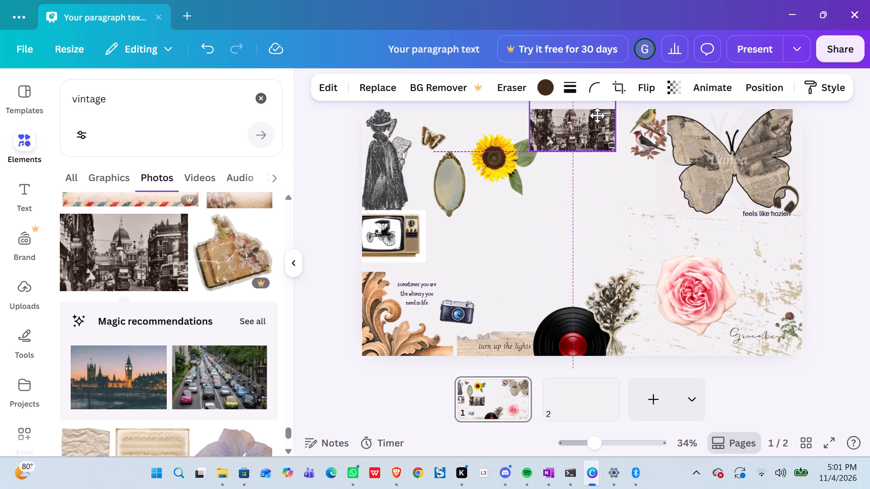
drag(597, 115, 599, 117)
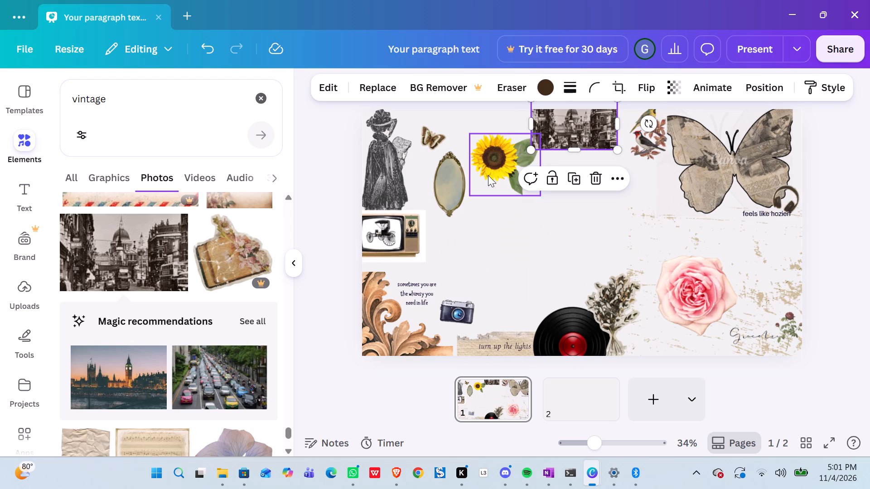
Move the sunflower down, clear of the street photo, to just beyond the lower end of the oval mirror.
drag(488, 175, 495, 228)
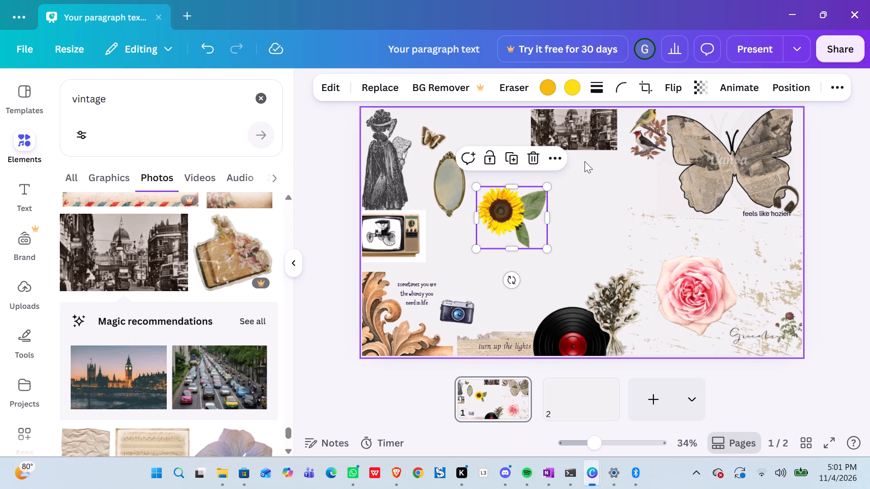
click(591, 168)
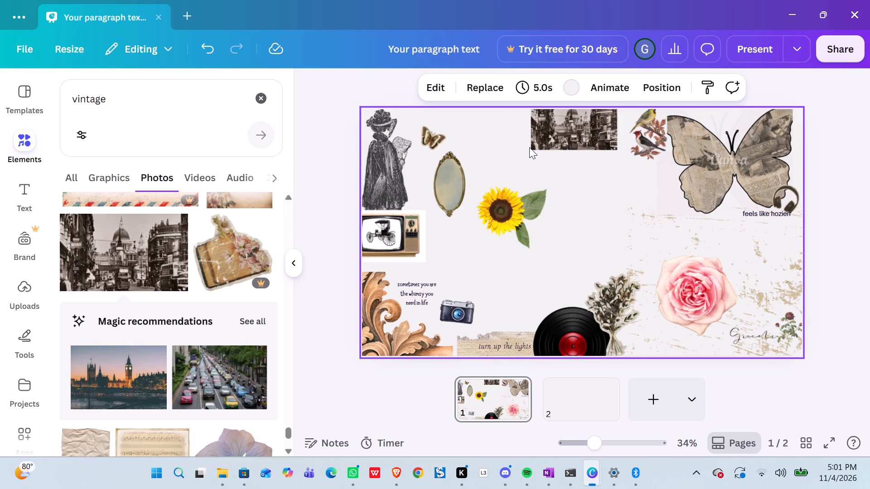
Enlarge the street photo and position it above the sunflower so only its lower part shows below the page's top edge.
click(529, 147)
click(547, 134)
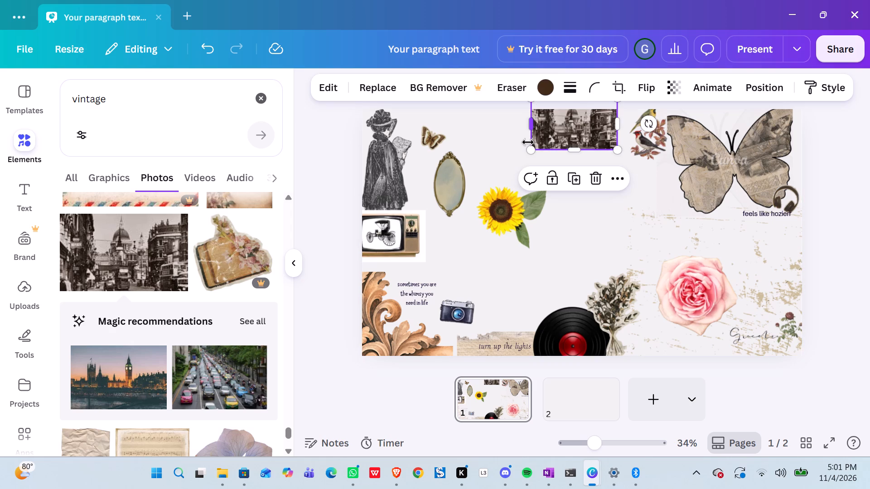
drag(532, 149, 459, 139)
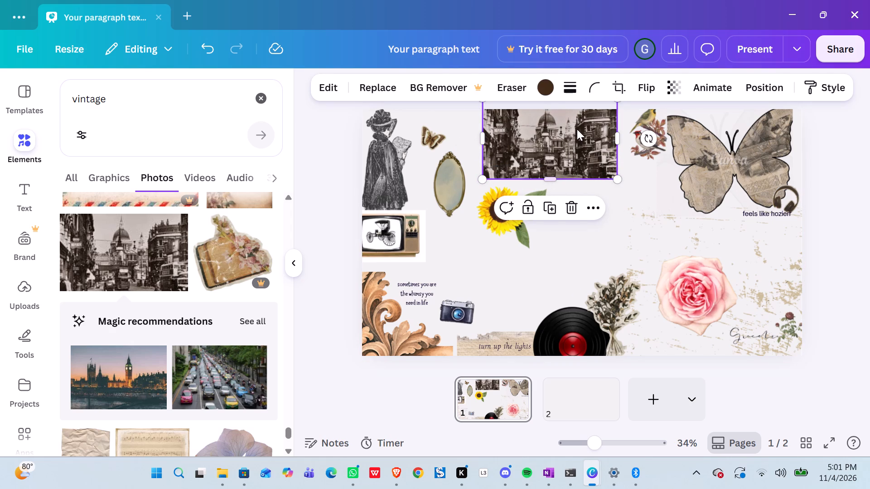
drag(582, 149, 585, 165)
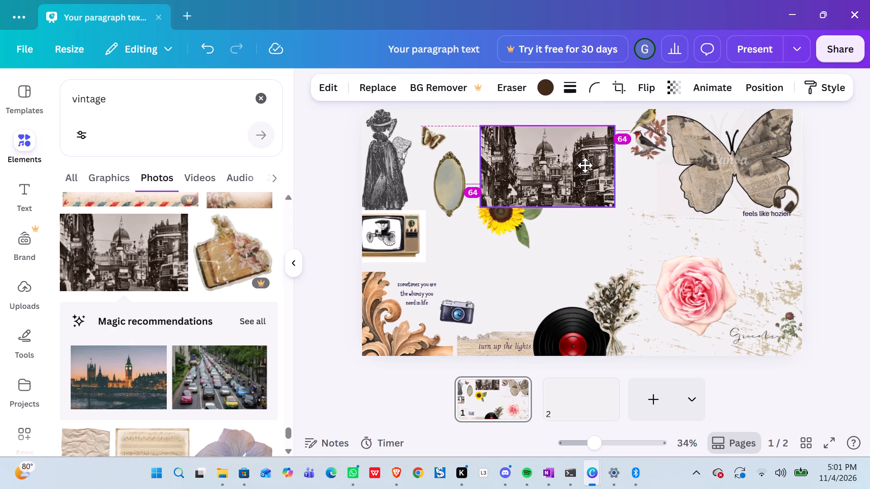
drag(585, 165, 590, 147)
drag(558, 174, 562, 137)
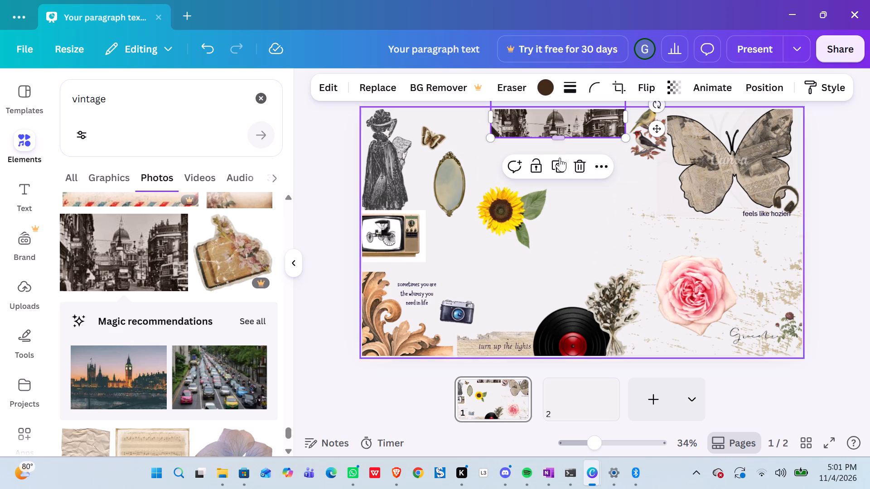
click(602, 225)
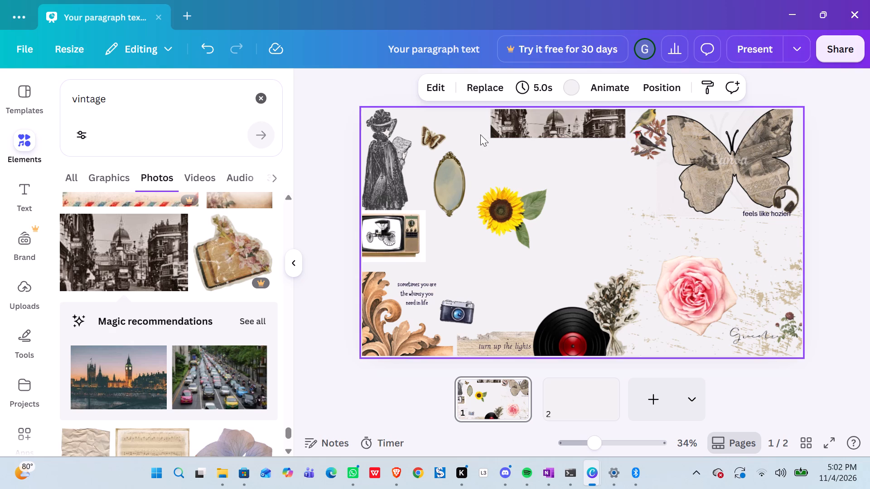
Shrink the street photo to a narrow strip along the page's top edge, above the sunflower.
click(621, 134)
drag(621, 134, 570, 139)
drag(582, 210, 581, 215)
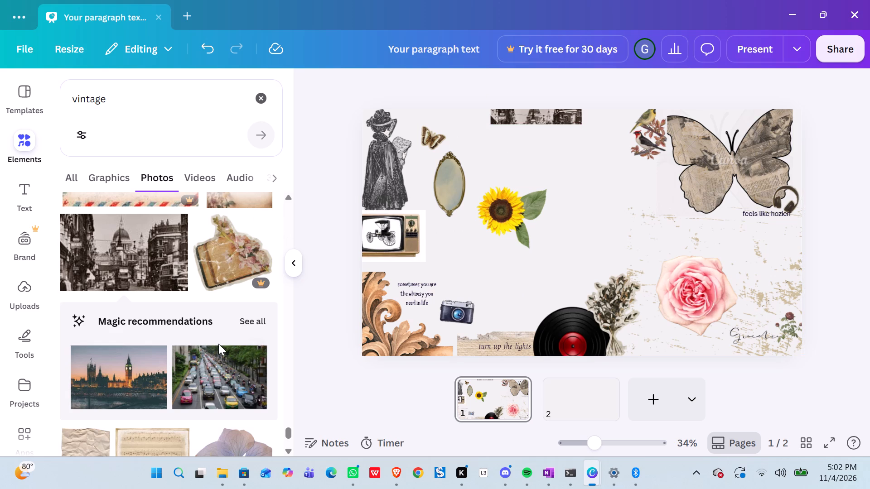
Browse further through the vintage photo results for another collage element.
scroll(218, 344, down, 9)
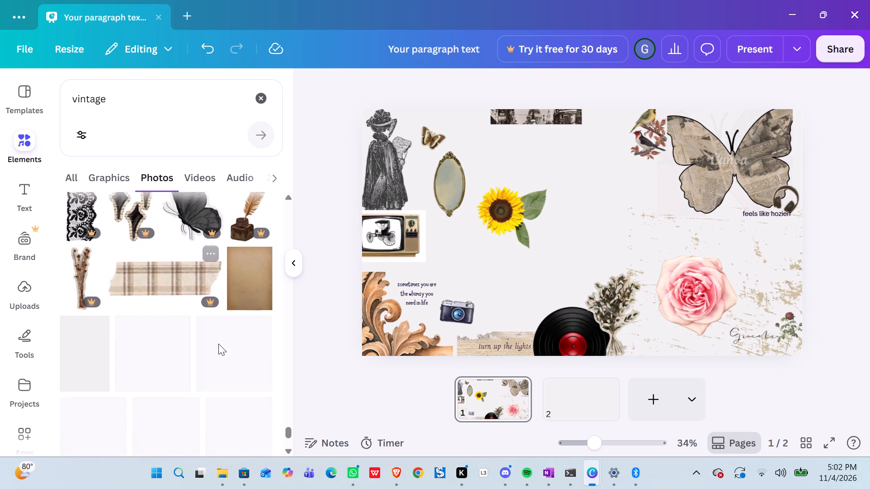
scroll(218, 344, down, 1)
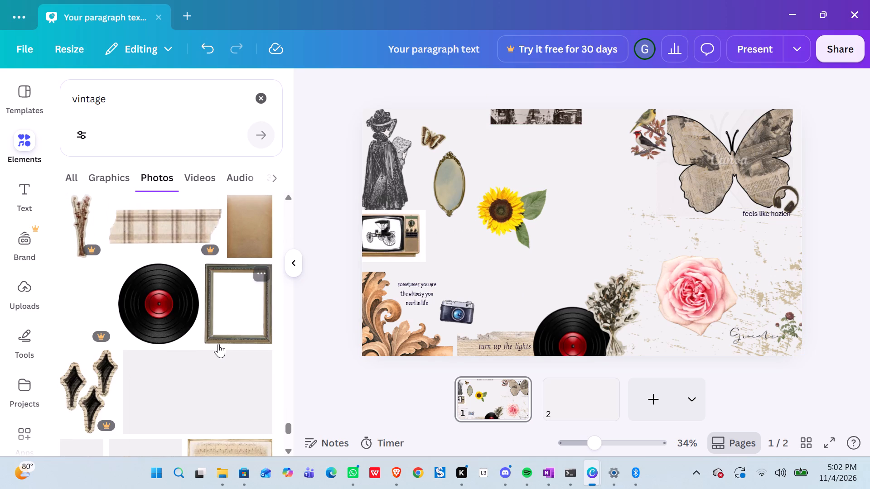
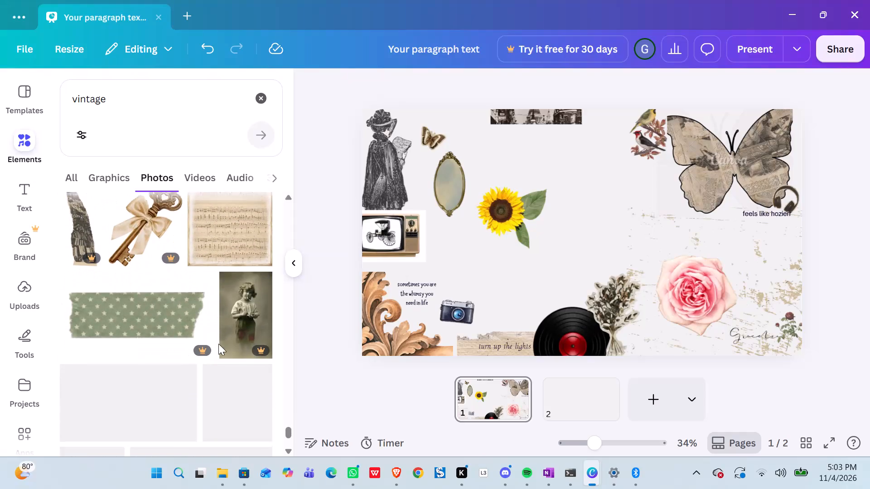
Browse the vintage photo results for another cutout that suits the collage.
scroll(218, 344, right, 1)
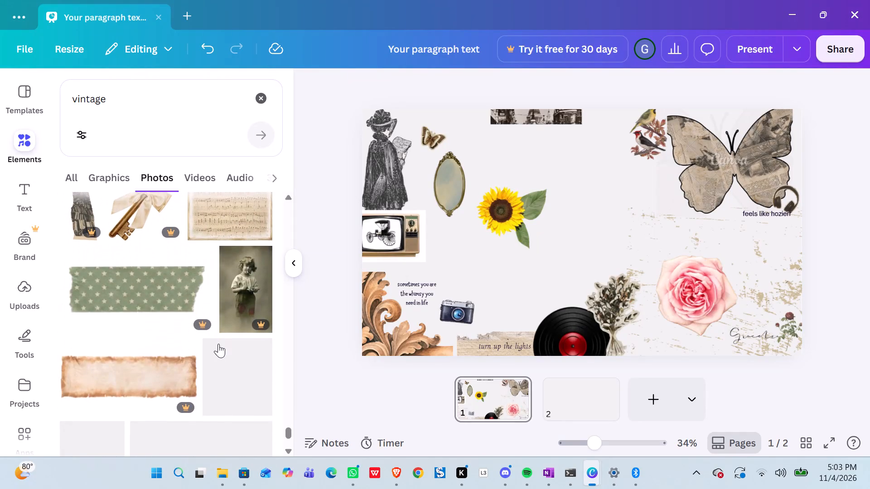
scroll(218, 344, right, 1)
scroll(218, 344, down, 5)
scroll(218, 344, up, 1)
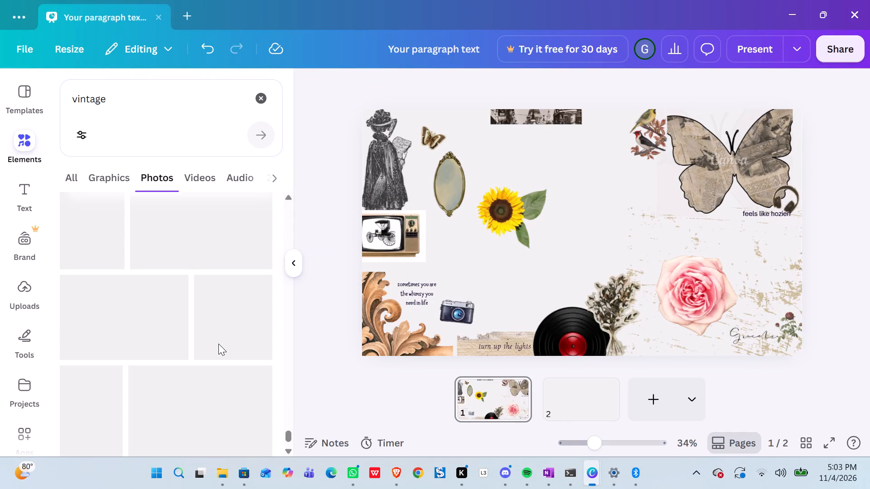
scroll(218, 344, up, 1)
scroll(218, 344, left, 1)
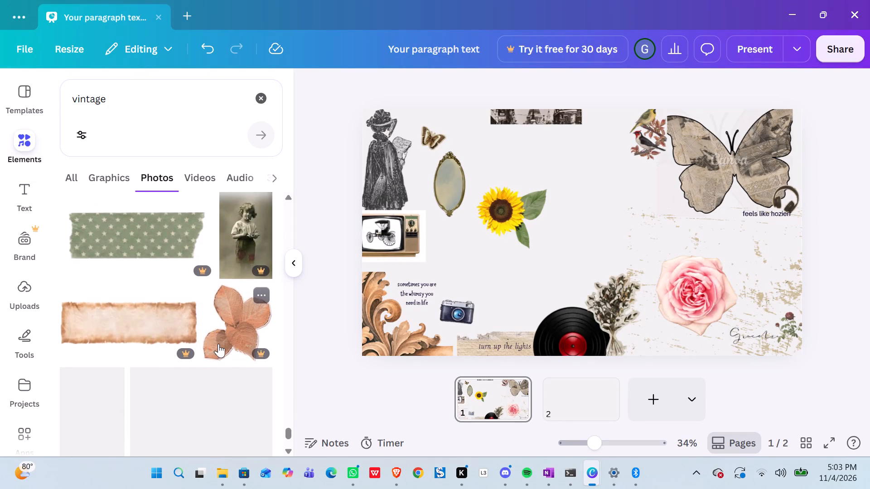
scroll(218, 344, left, 9)
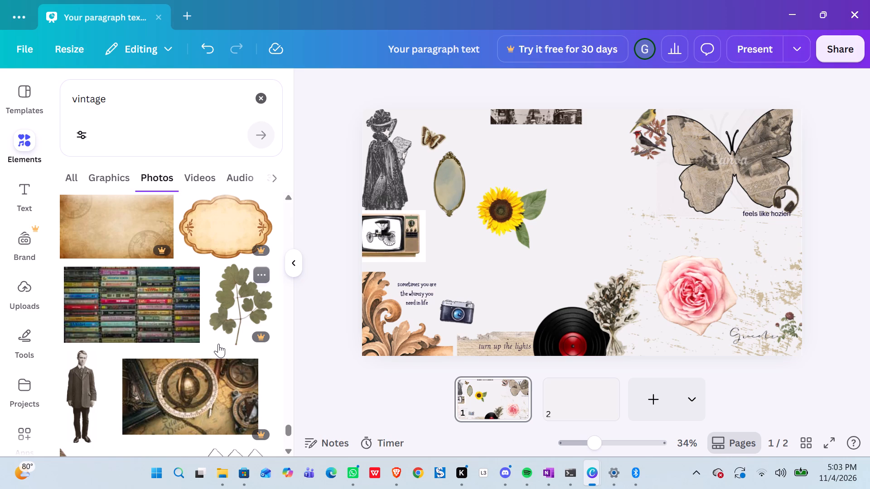
Extend the street photo's lower edge downward to make the strip along the page's top edge taller.
click(580, 124)
drag(537, 123, 537, 134)
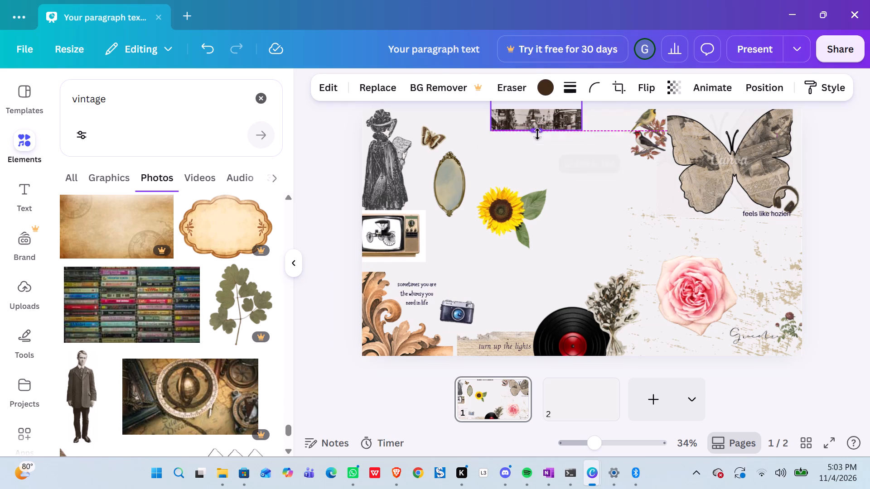
drag(537, 134, 537, 139)
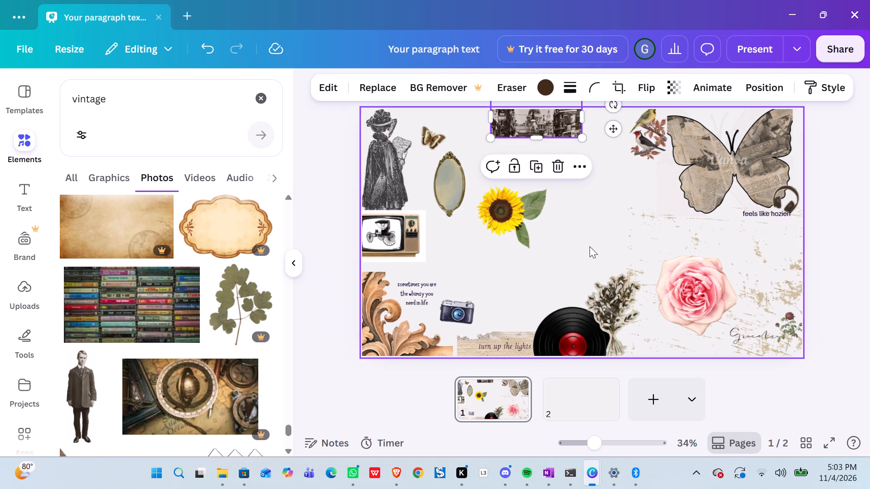
Add the green pressed-leaf sprig photo, shrink it to a small accent, and overlap it on the street photo's right end.
click(243, 302)
drag(659, 329, 654, 327)
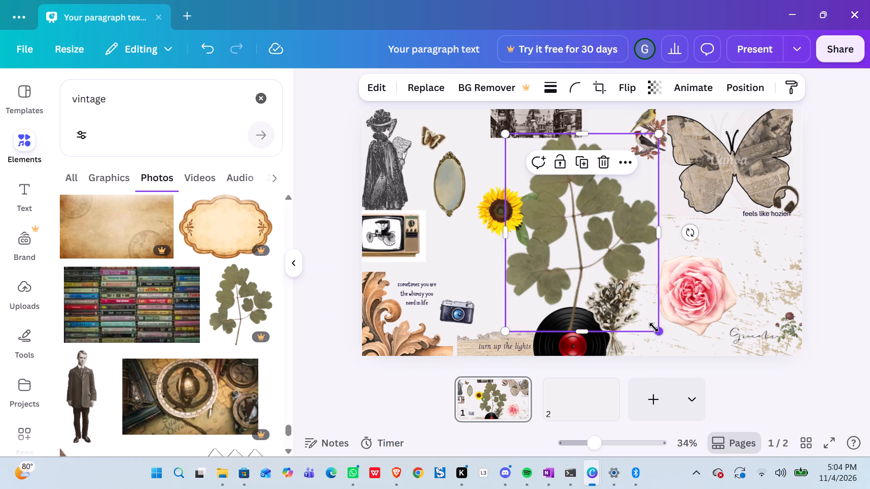
drag(654, 327, 565, 172)
drag(521, 167, 592, 153)
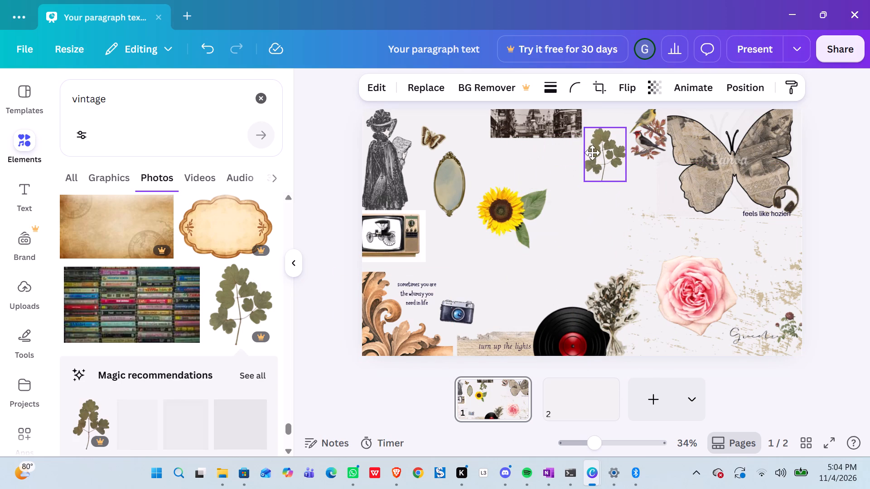
drag(592, 153, 573, 139)
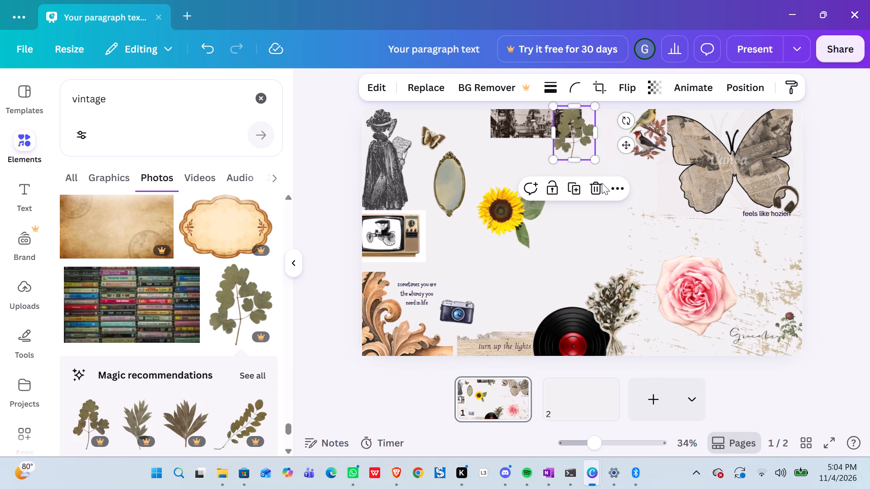
click(595, 232)
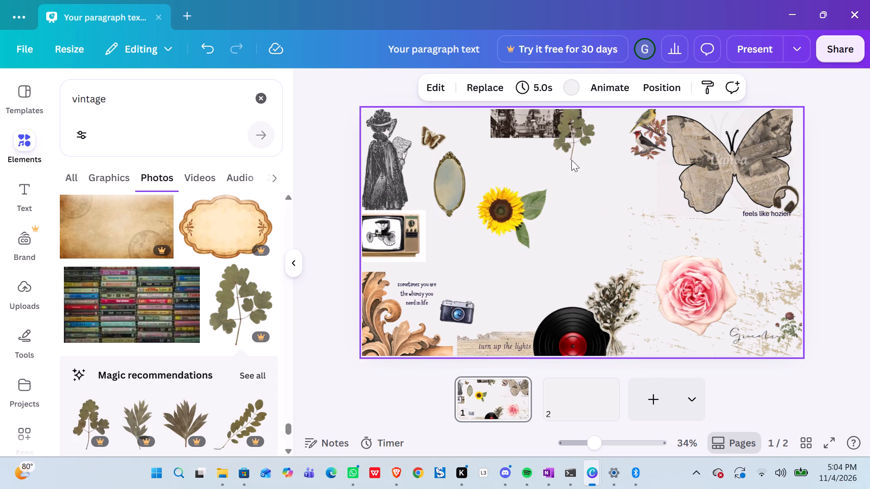
drag(572, 134, 582, 133)
click(597, 224)
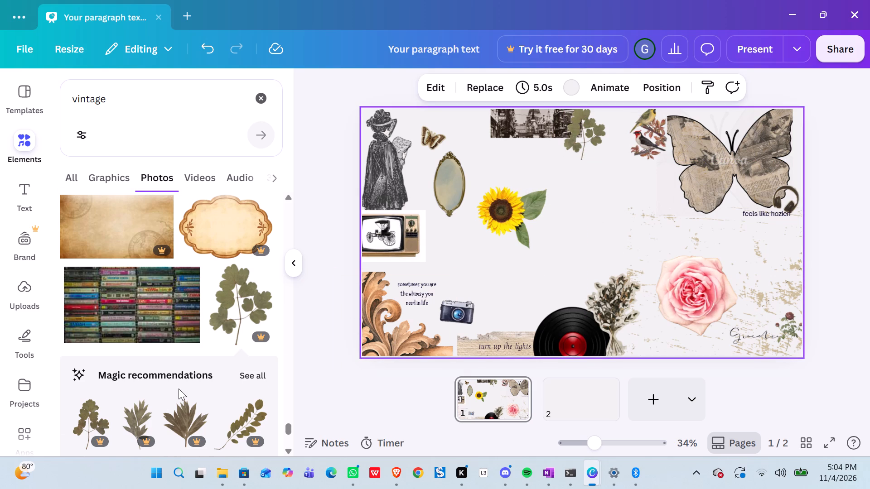
Browse further through the vintage photo results for another collage element.
scroll(179, 388, down, 9)
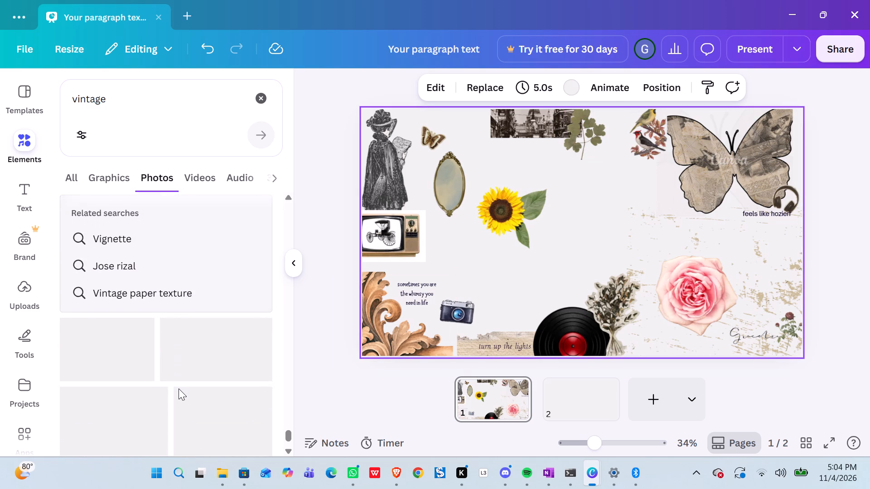
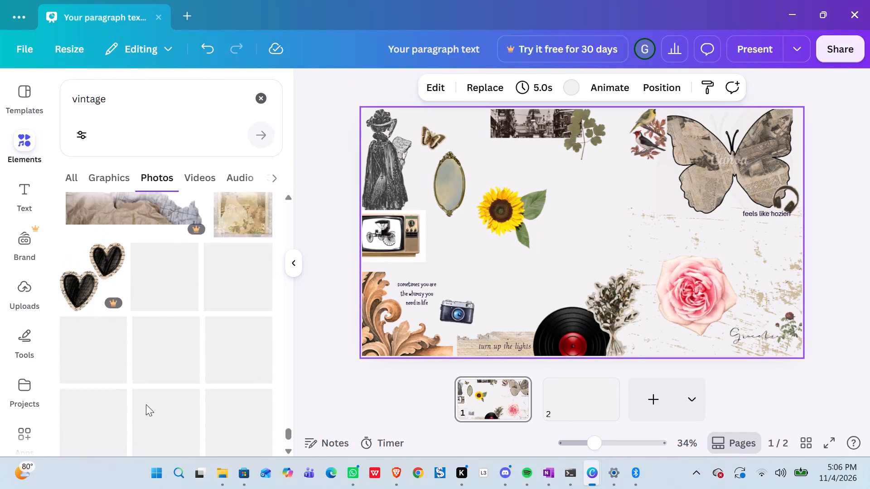
Browse further down the vintage photo results for another cutout that suits the collage.
scroll(146, 404, down, 2)
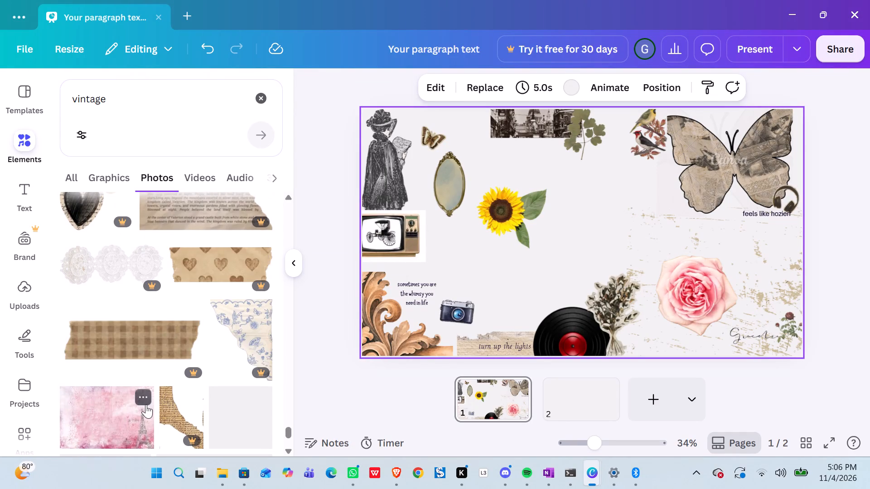
scroll(146, 404, down, 5)
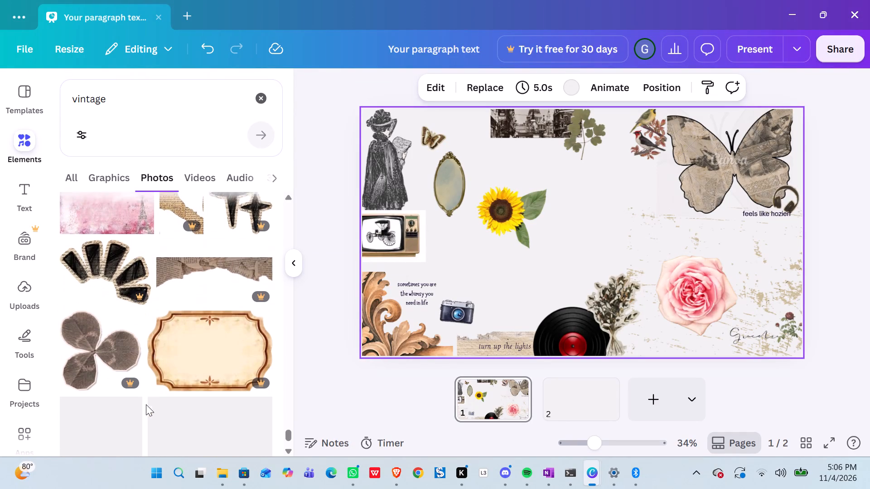
scroll(146, 404, down, 3)
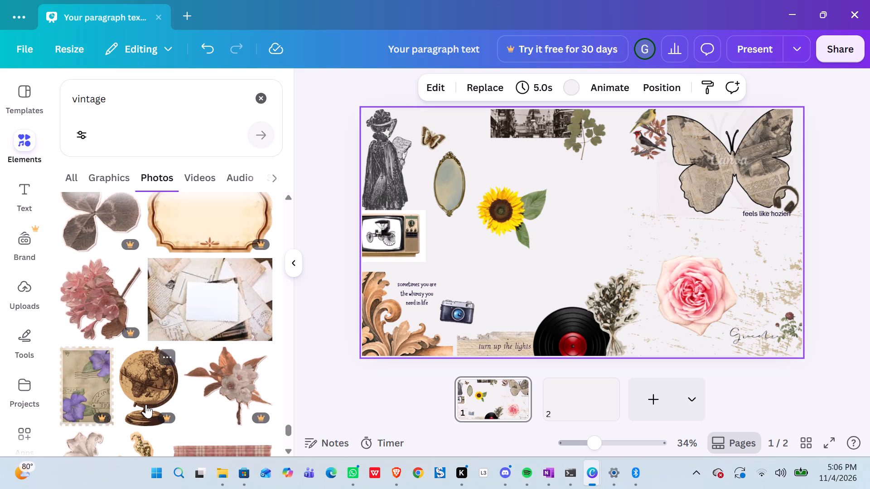
scroll(146, 404, down, 2)
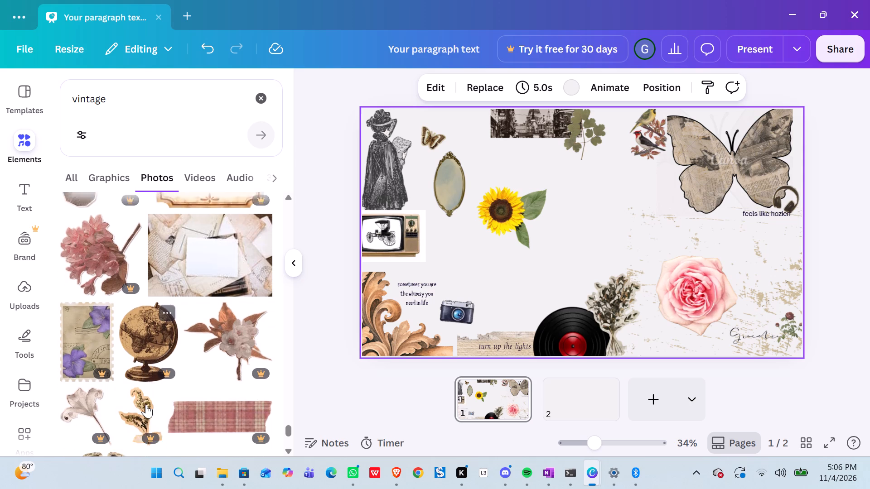
scroll(146, 404, down, 5)
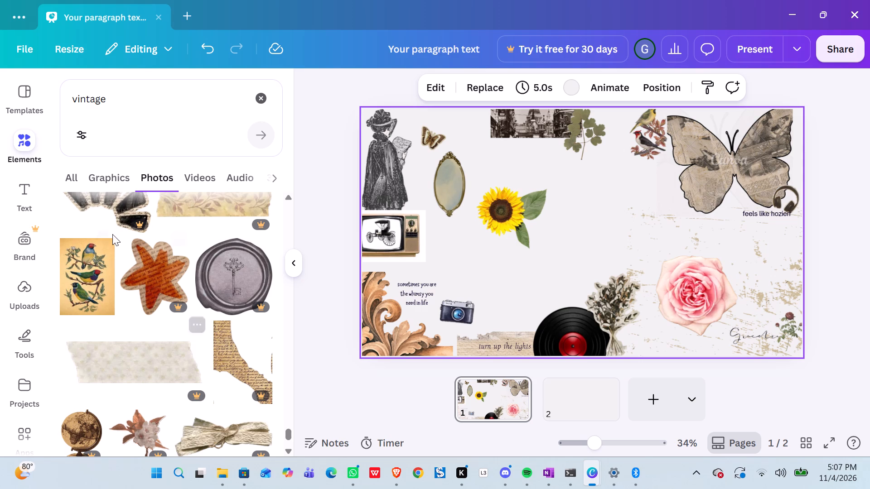
Look through the vintage audio results, previewing Vintage Dream and Vintage Archives and viewing the details of Vintage Archives.
click(241, 170)
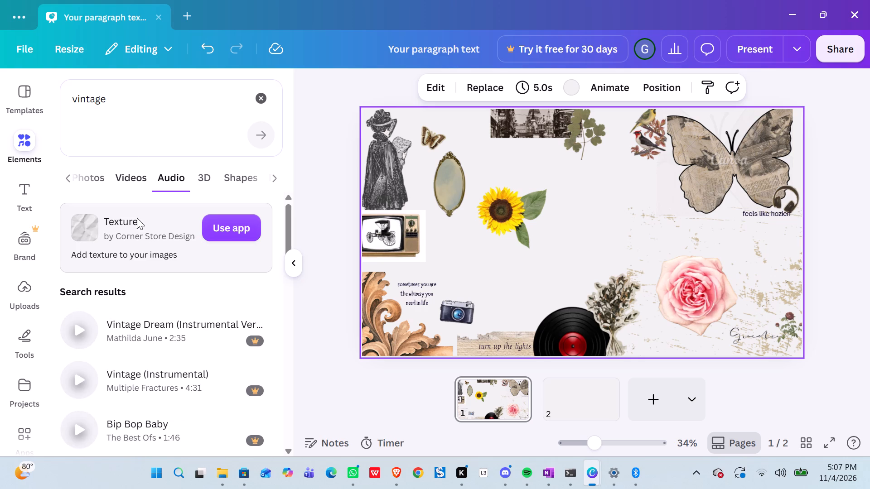
click(74, 333)
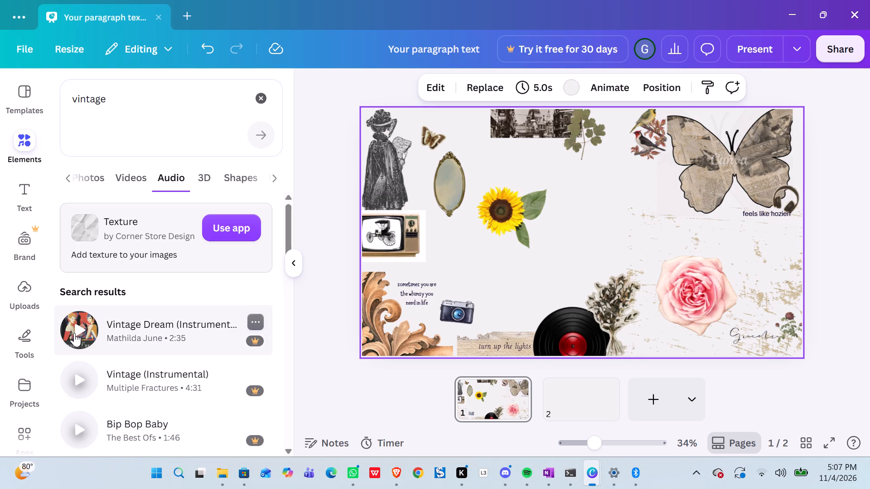
scroll(151, 396, down, 4)
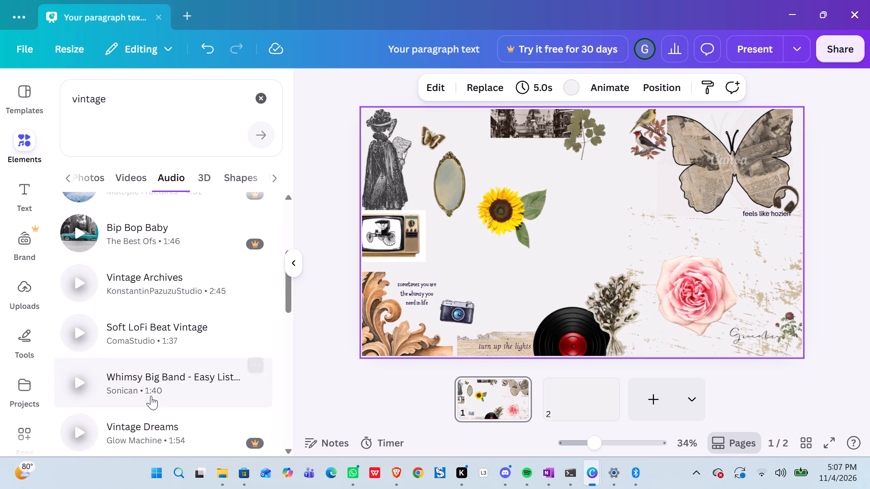
scroll(151, 396, up, 1)
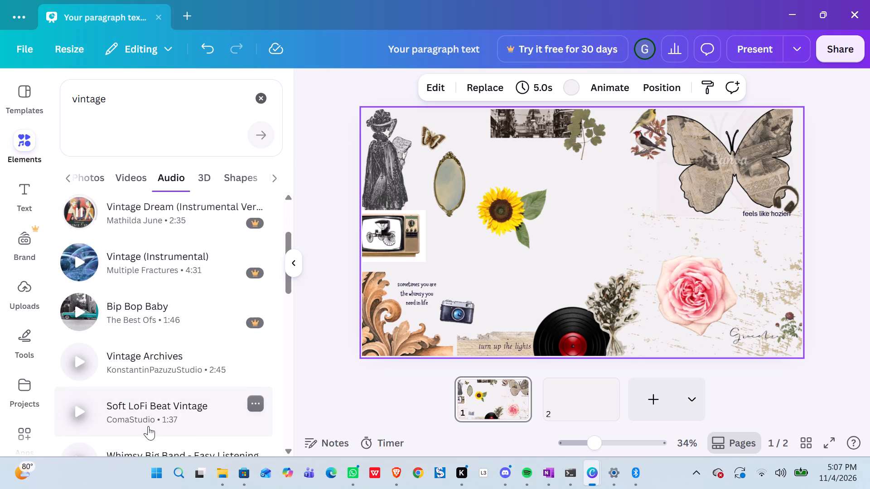
scroll(148, 426, down, 1)
click(79, 291)
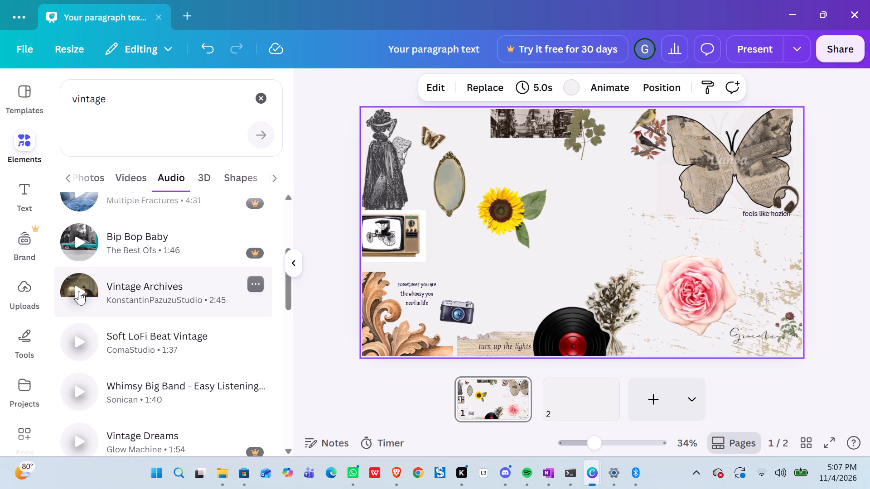
click(79, 291)
click(79, 291)
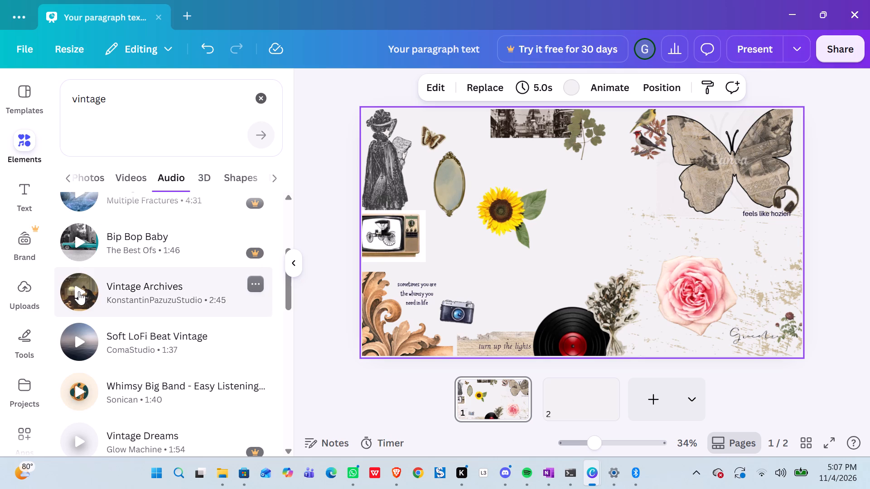
click(257, 281)
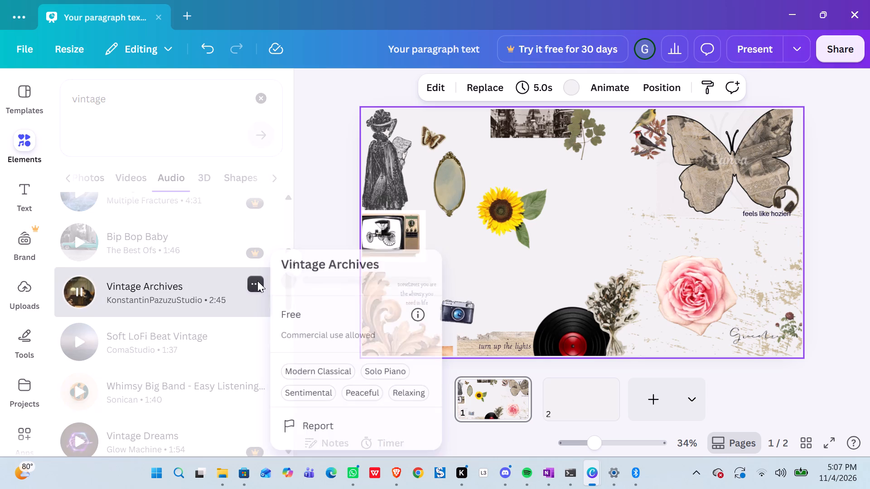
click(233, 328)
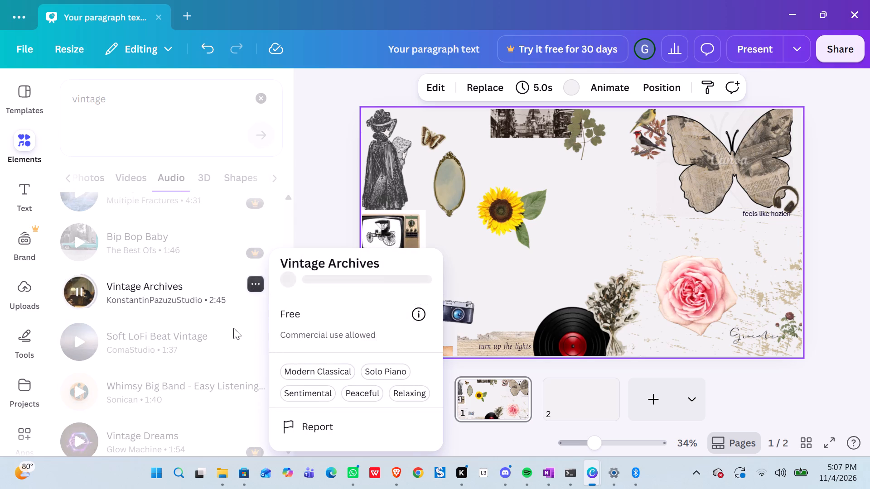
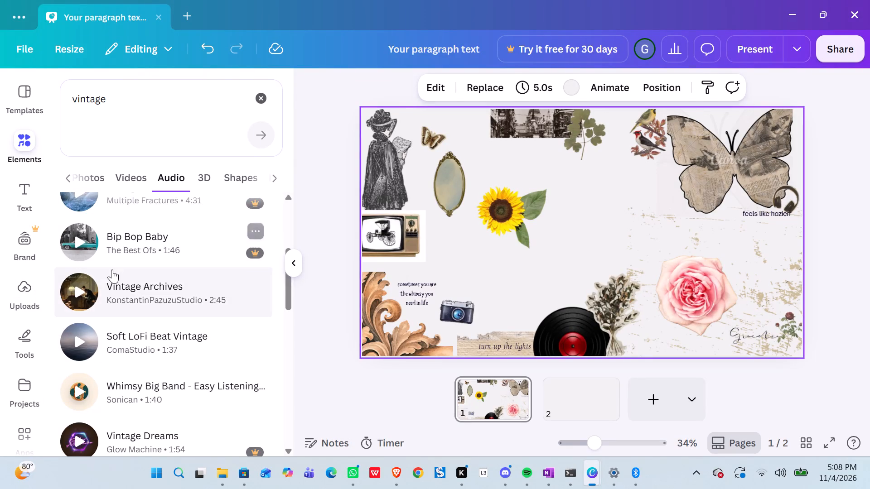
Browse further down the vintage audio results for a track that suits the collage.
scroll(112, 269, down, 5)
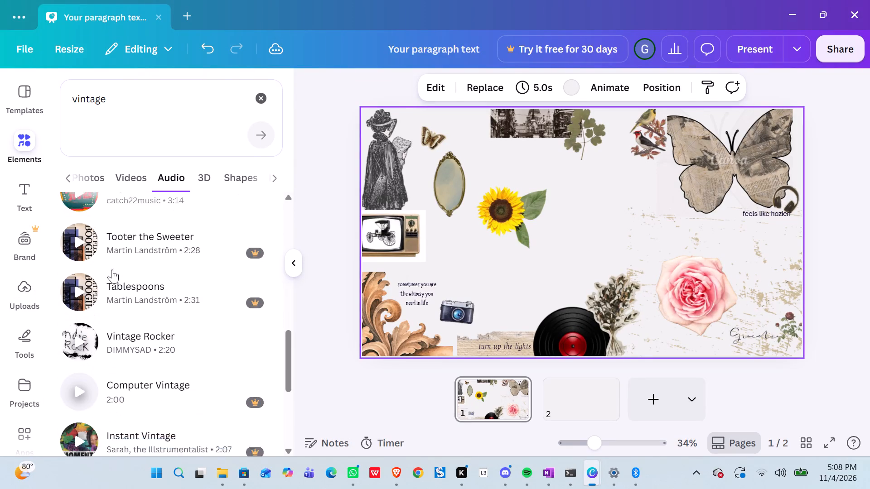
scroll(112, 269, down, 3)
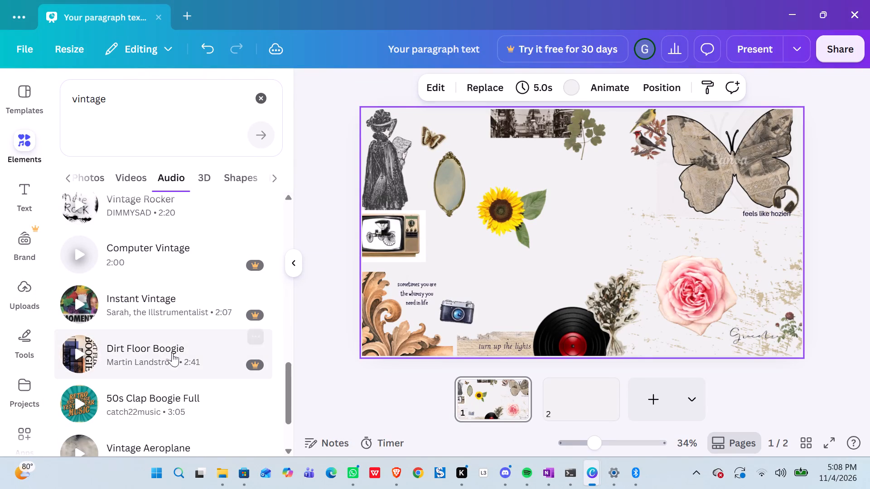
scroll(162, 301, down, 4)
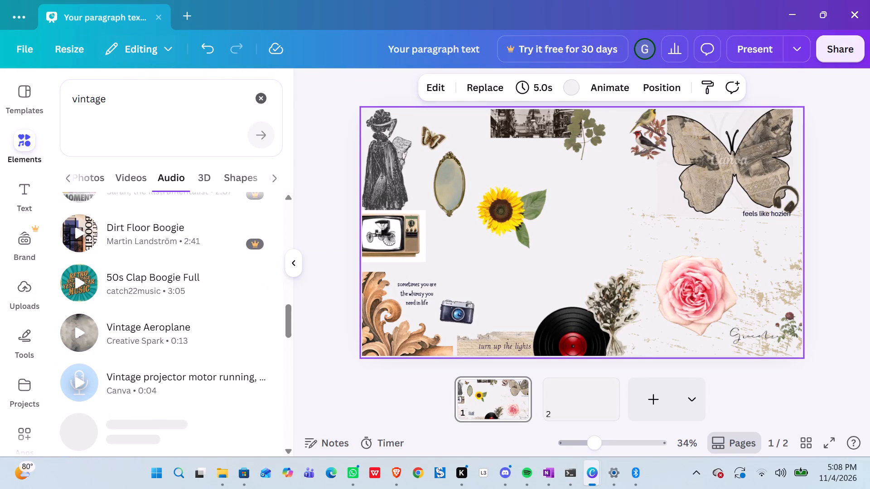
Search the audio library for "hozier" and preview the Hozier track by Keyframe Audio.
click(113, 99)
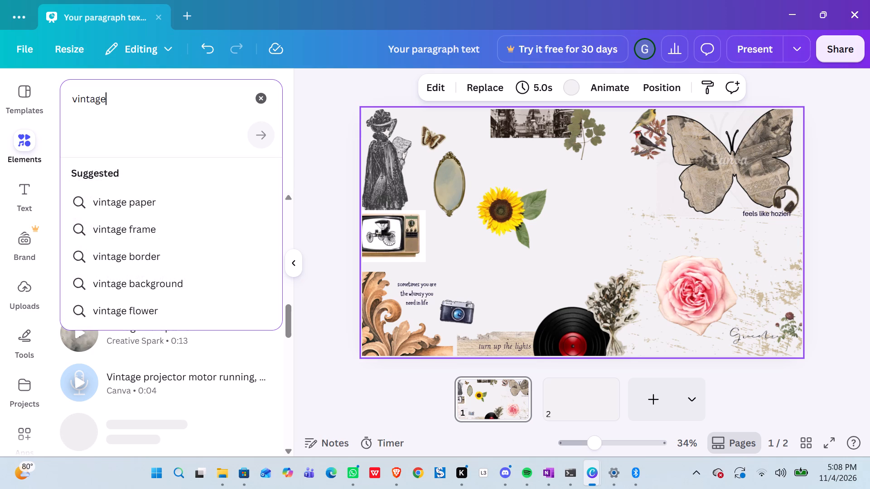
key(space)
text(hozier)
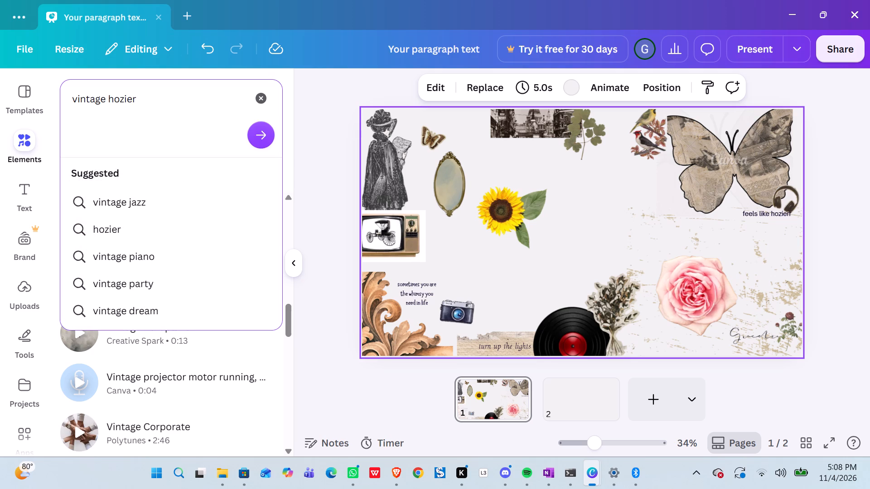
click(116, 223)
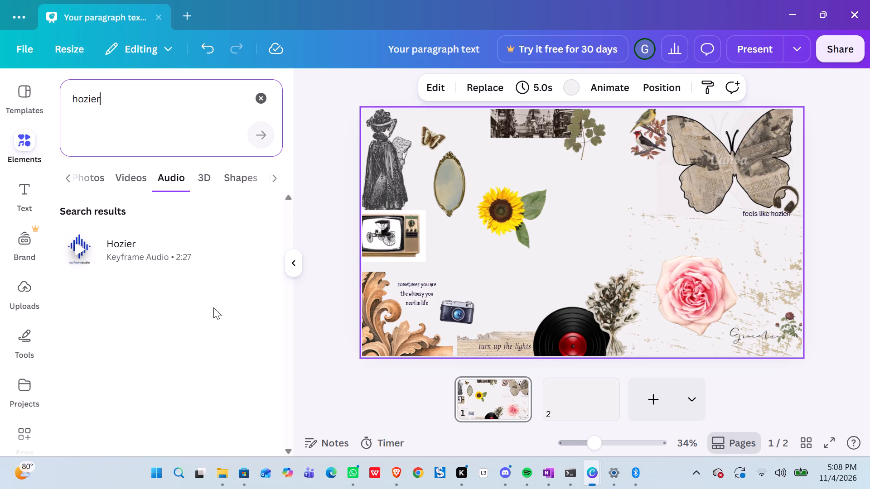
click(85, 248)
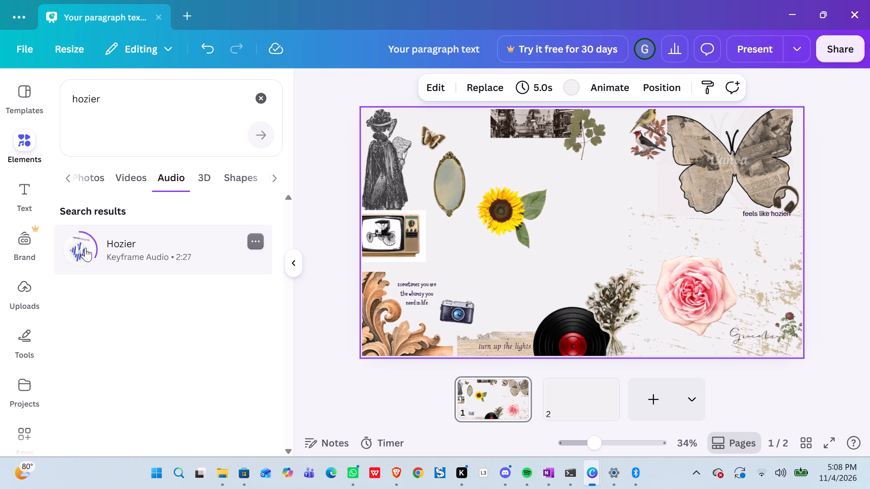
click(85, 248)
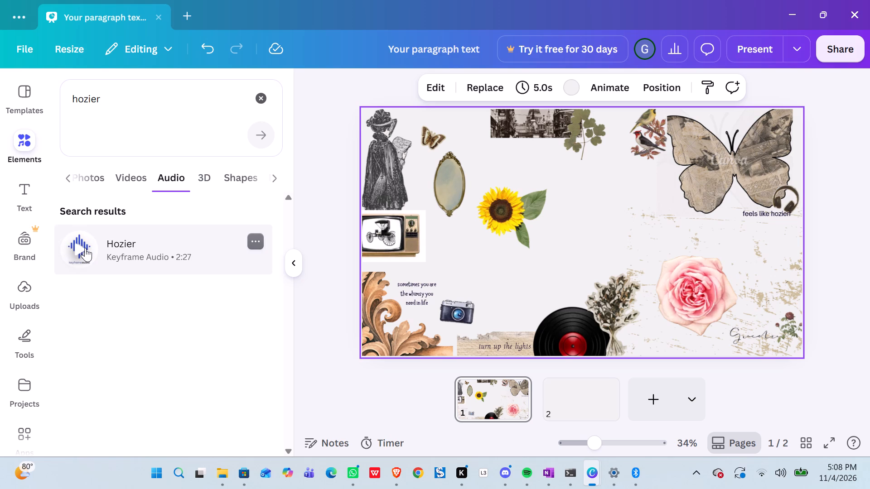
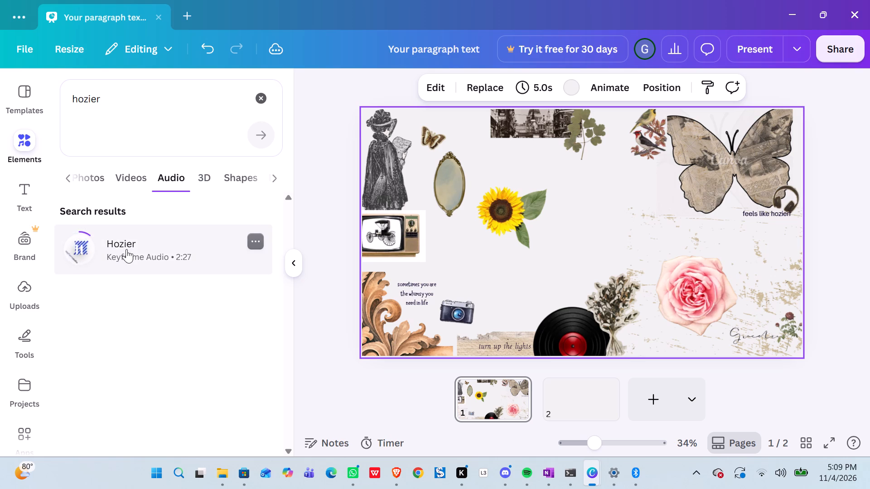
Stop the audio preview and search the video library for "vintage".
click(80, 246)
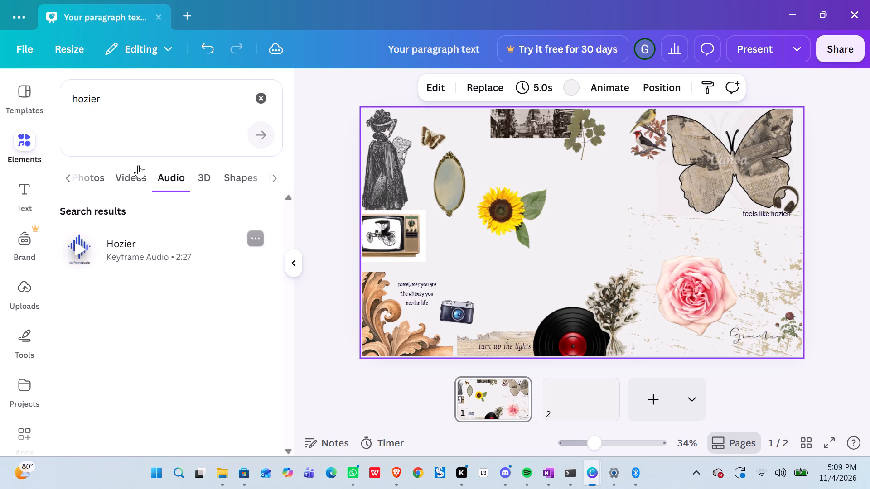
click(131, 176)
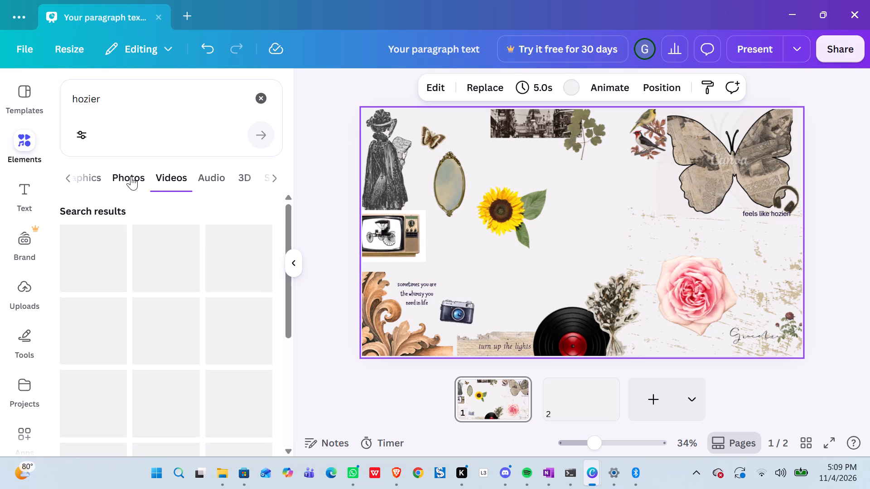
click(111, 98)
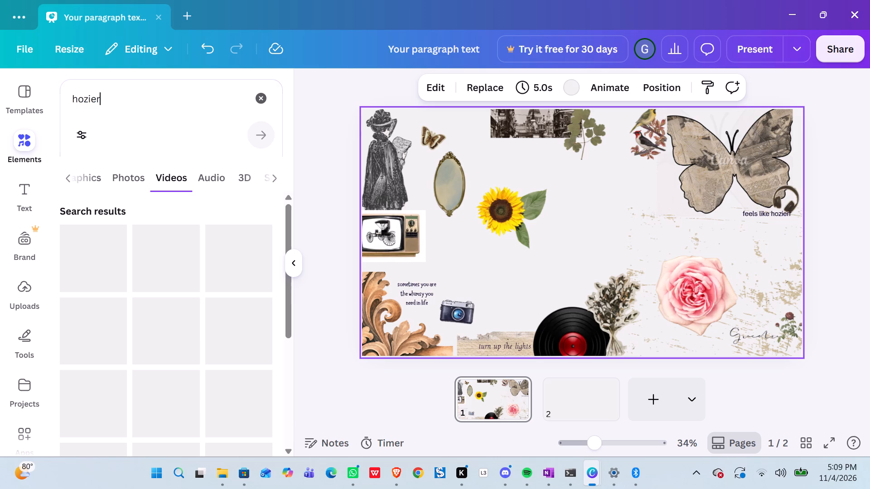
key(BackSpace)
key(BackSpace)
key(BackSpace)
key(BackSpace)
key(BackSpace)
key(BackSpace)
key(BackSpace)
key(BackSpace)
key(BackSpace)
key(BackSpace)
key(BackSpace)
key(BackSpace)
key(BackSpace)
key(BackSpace)
key(BackSpace)
key(BackSpace)
key(BackSpace)
key(BackSpace)
key(BackSpace)
key(BackSpace)
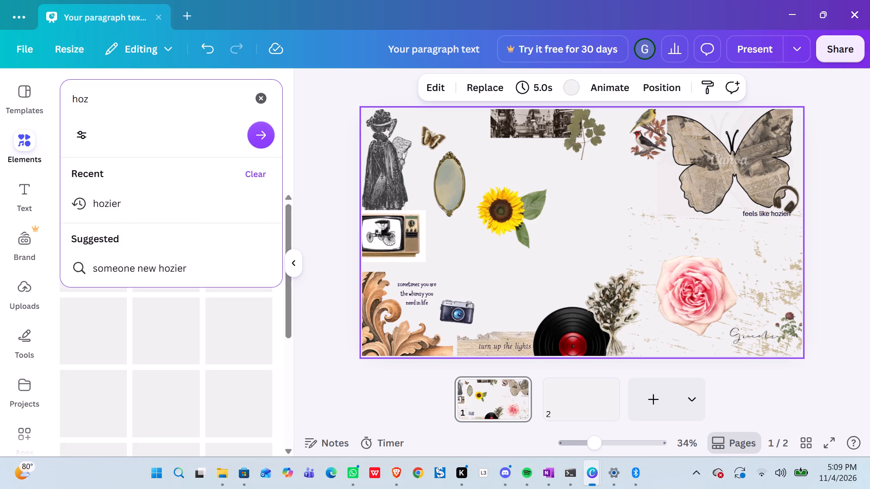
text(vintage)
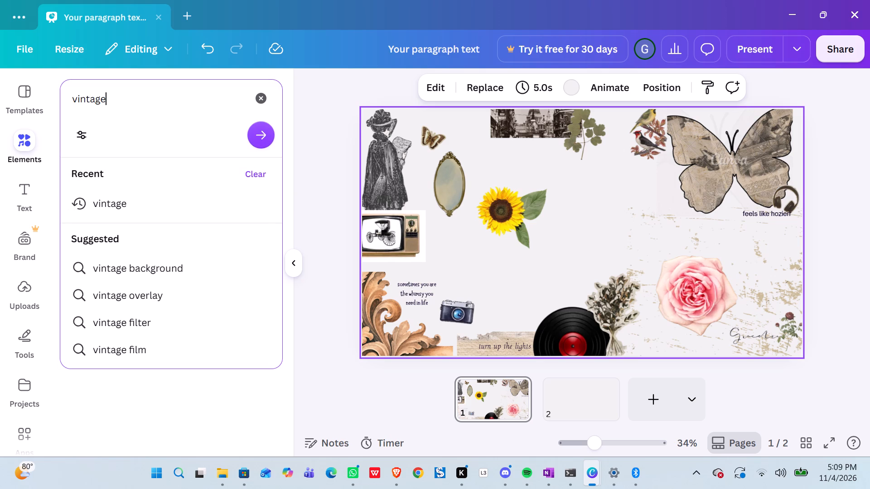
click(259, 400)
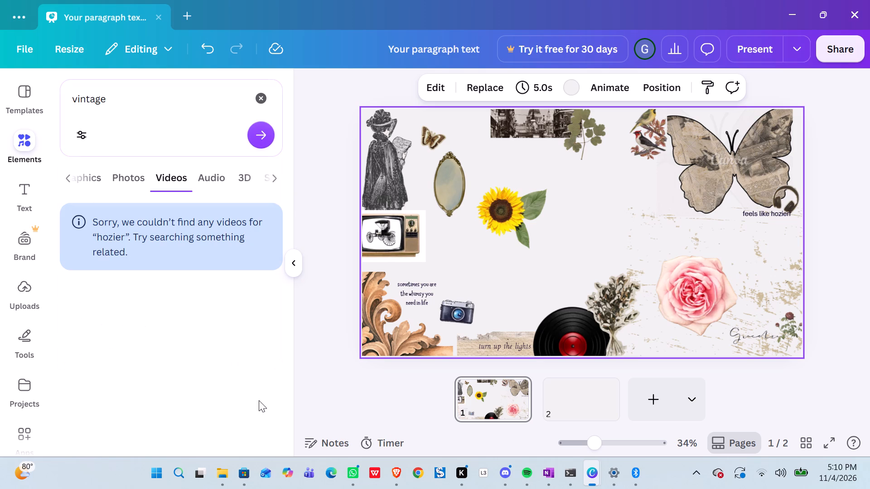
click(121, 105)
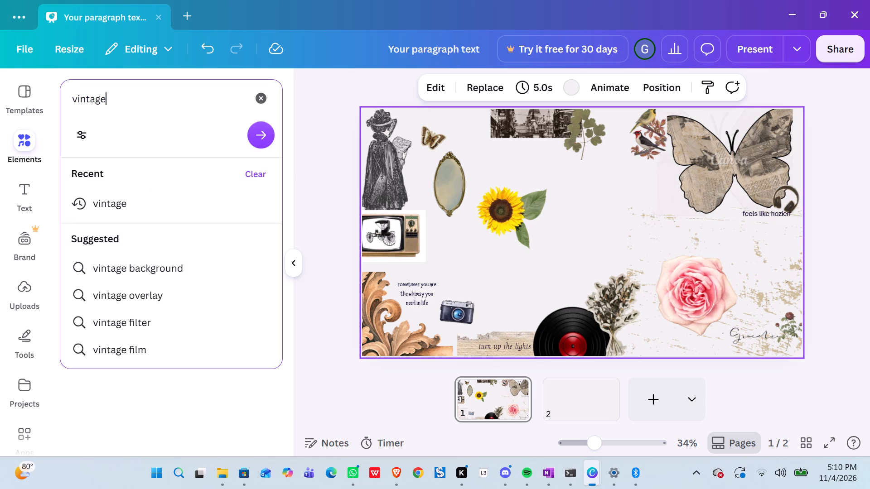
key(Return)
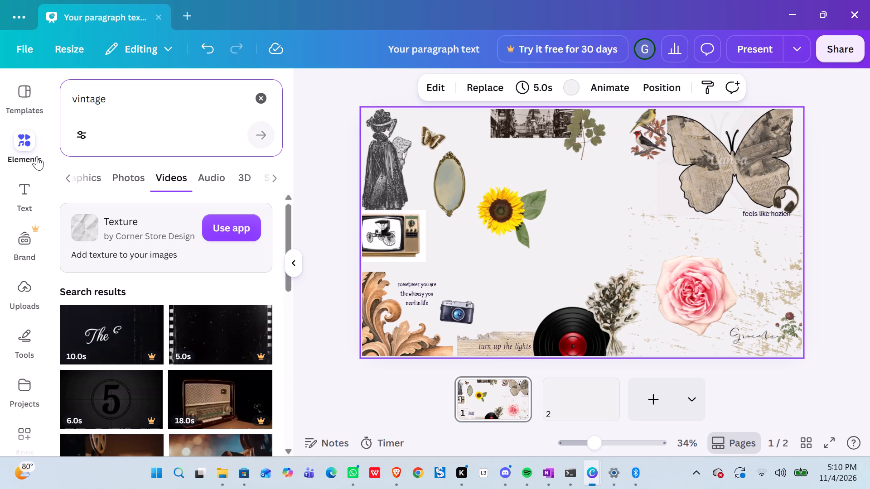
Add the 6-second film countdown video from the vintage results to the collage page.
scroll(102, 207, down, 4)
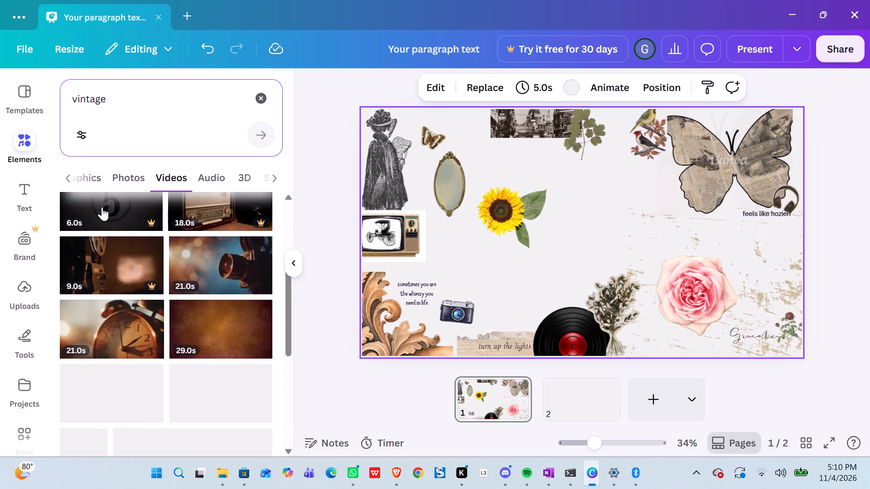
scroll(102, 207, up, 2)
click(114, 323)
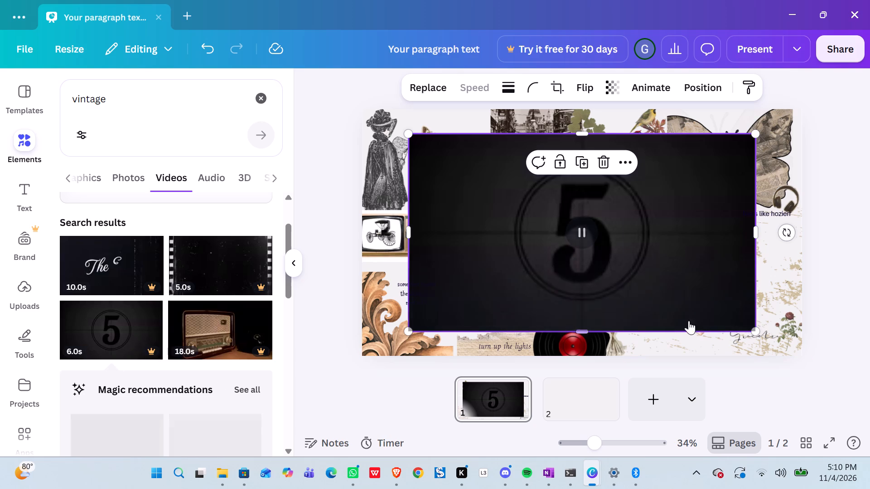
click(582, 228)
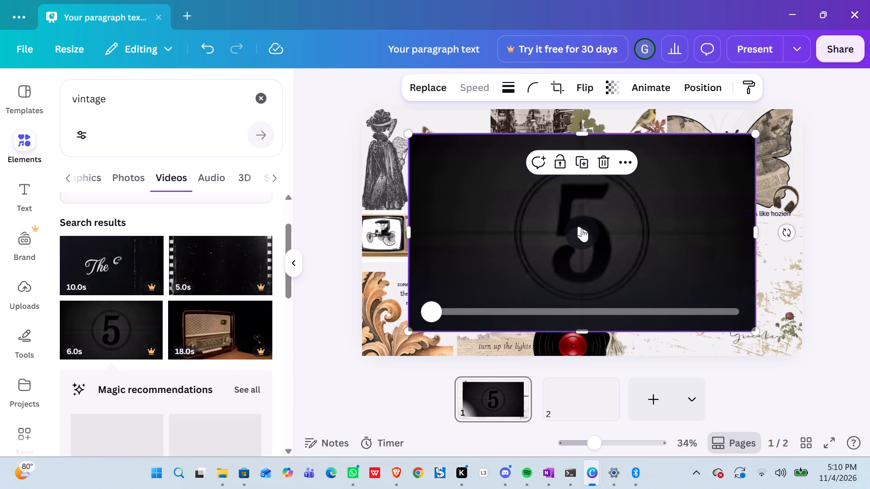
click(582, 228)
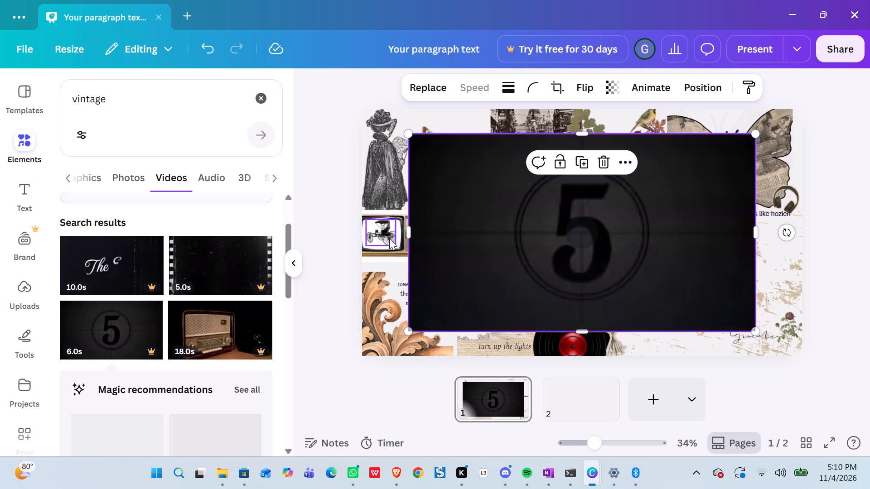
Move the carriage cutout off the television screen to the page's top edge, beside the woman's figure.
drag(384, 238, 419, 174)
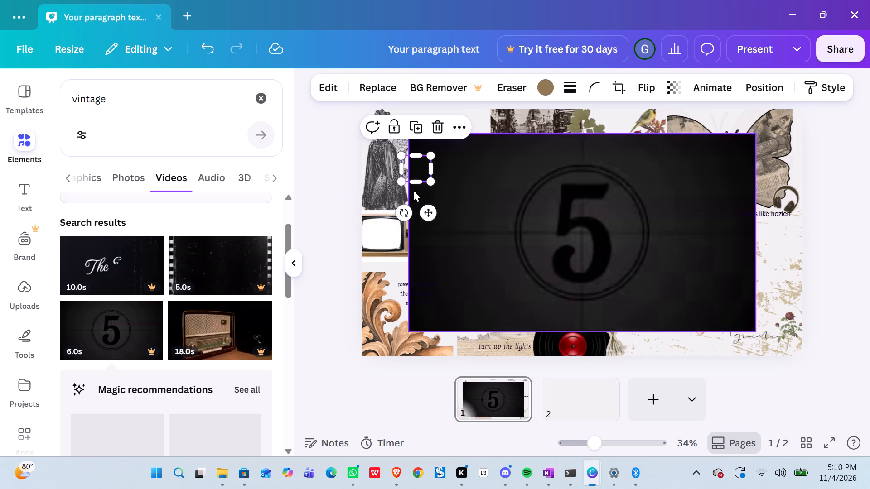
drag(413, 173, 455, 112)
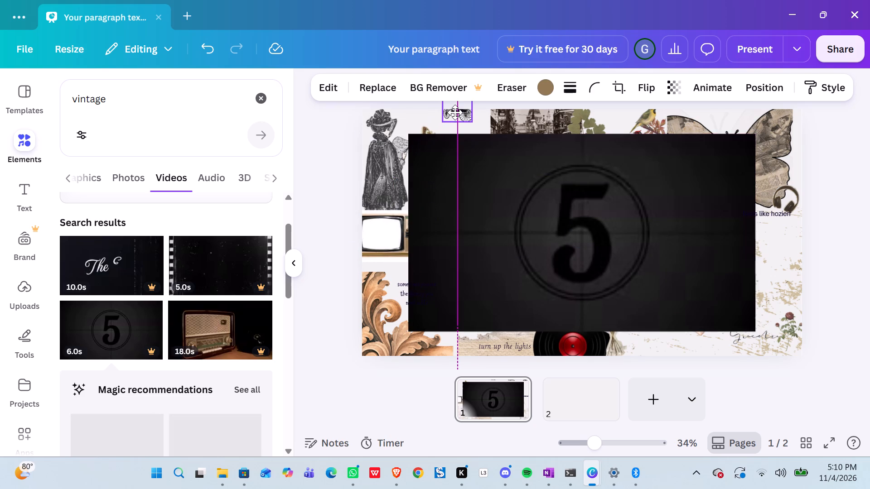
drag(455, 112, 455, 115)
Play the countdown video on the page and browse the other vintage video results.
click(616, 215)
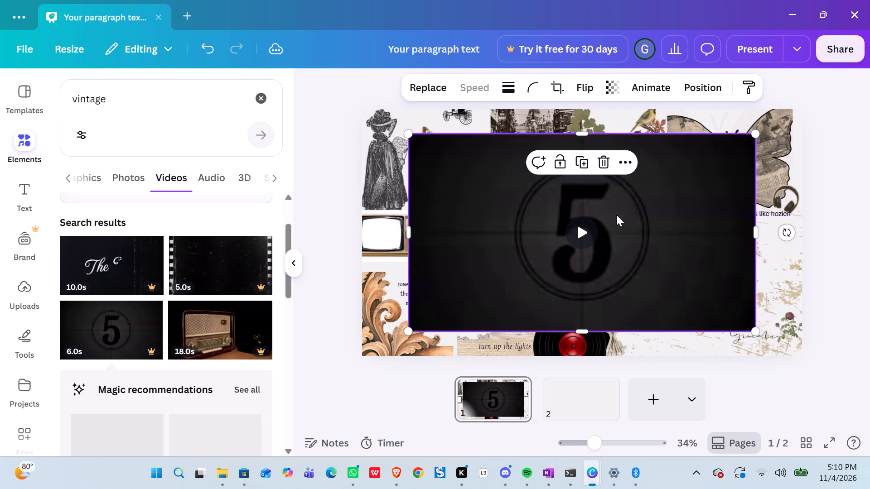
click(579, 226)
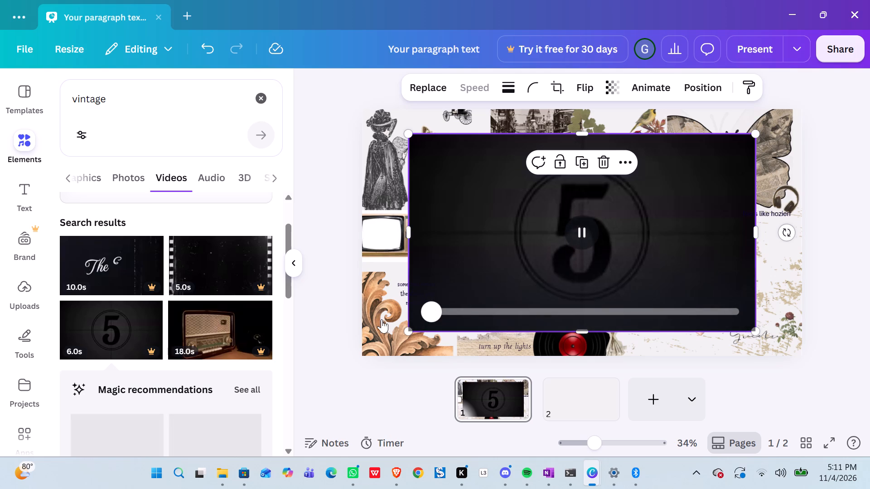
scroll(157, 315, down, 5)
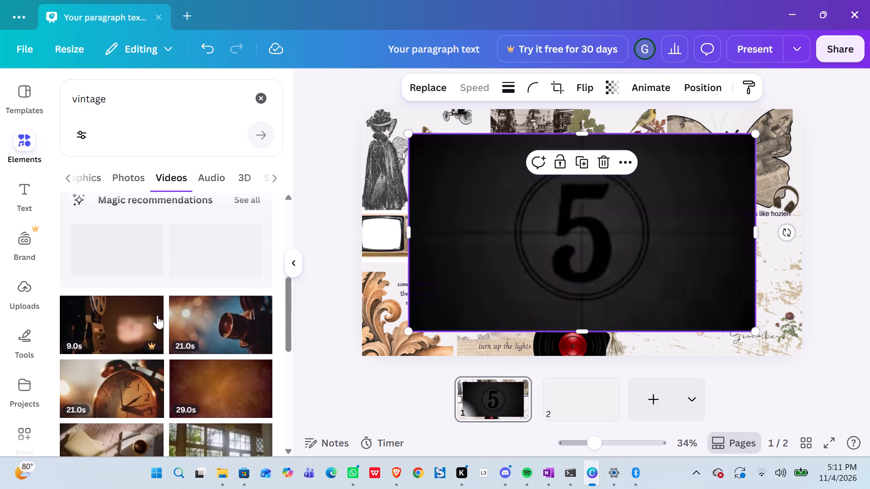
scroll(157, 315, down, 2)
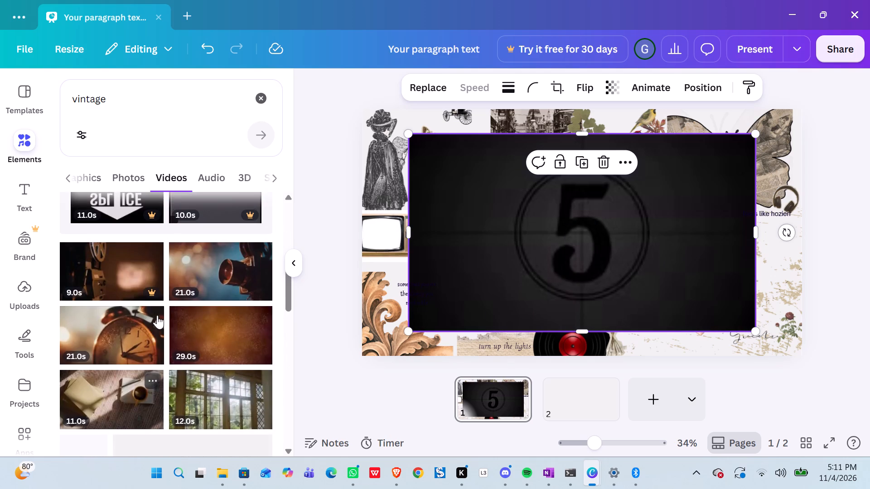
scroll(157, 315, up, 4)
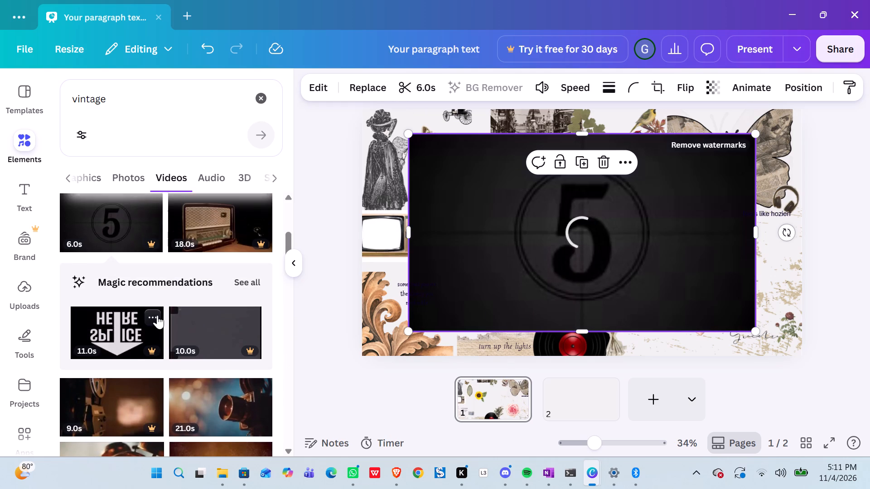
scroll(157, 315, up, 3)
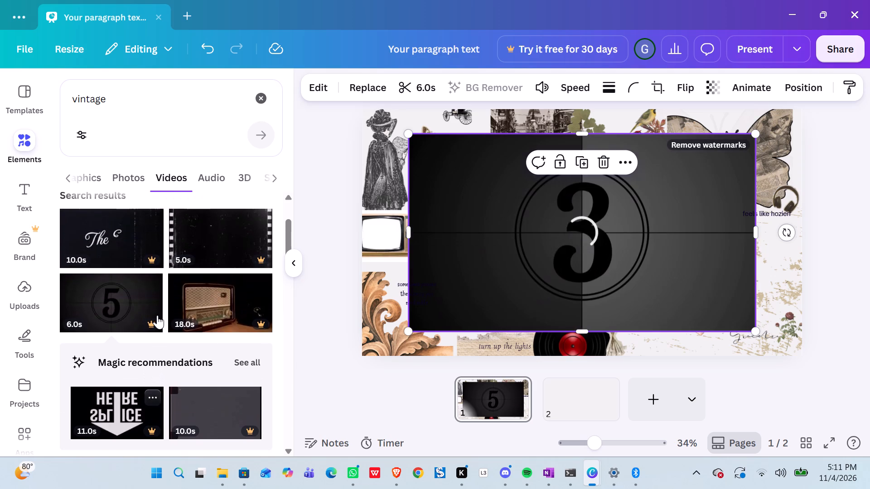
scroll(157, 315, up, 2)
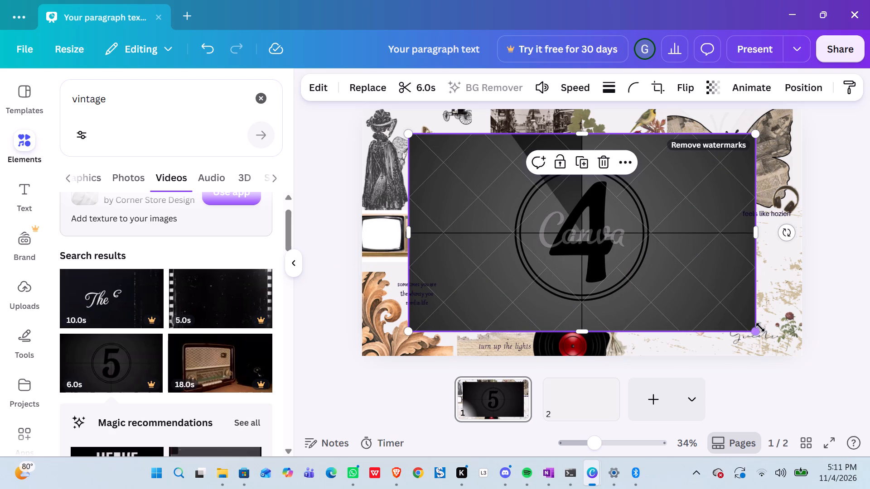
Shrink the countdown video to about 605 by 345.
drag(759, 336, 740, 321)
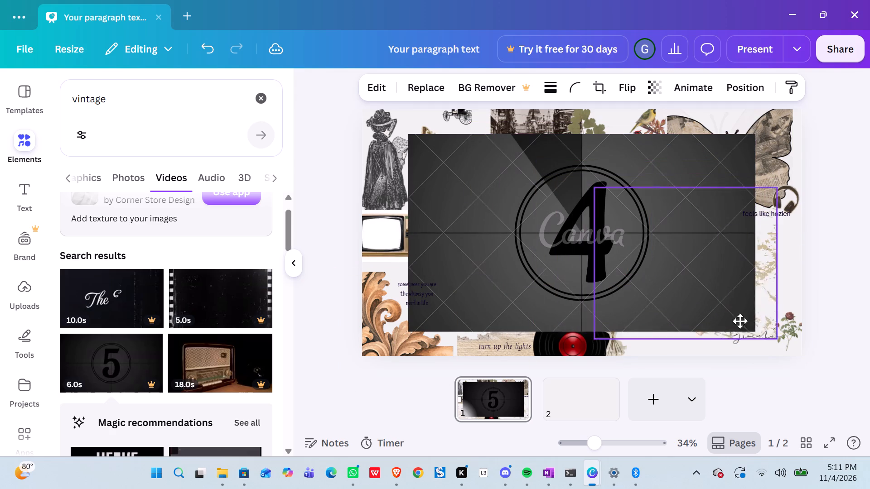
drag(740, 321, 749, 340)
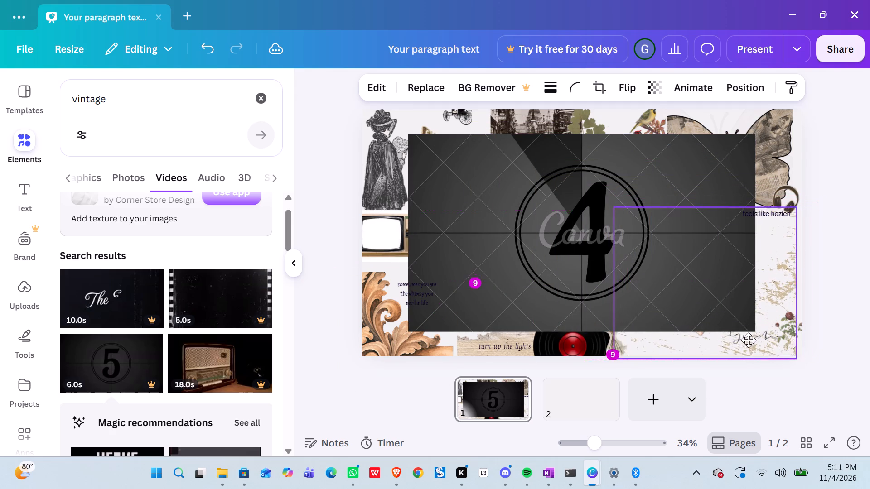
drag(749, 340, 749, 342)
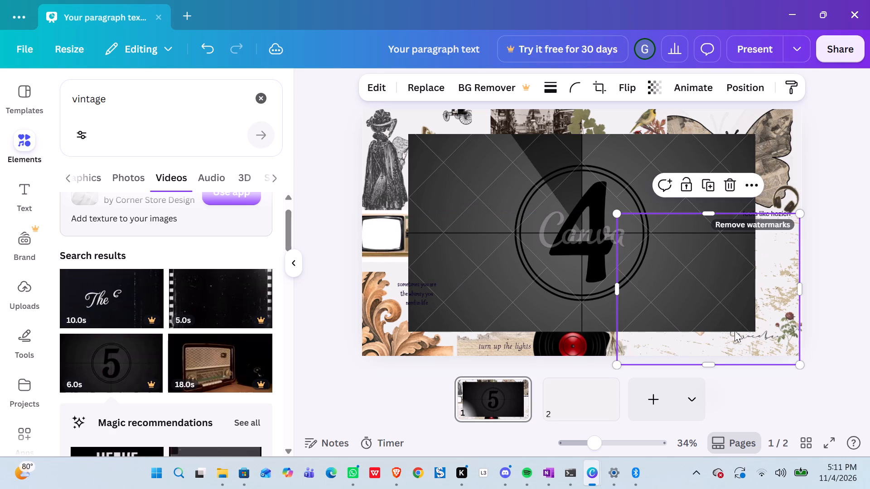
click(739, 308)
drag(755, 330, 755, 329)
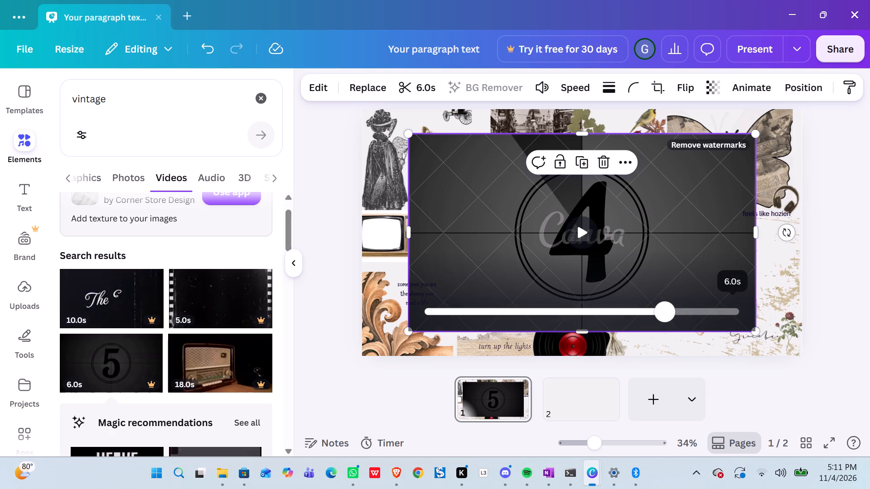
drag(755, 329, 736, 315)
drag(760, 334, 754, 334)
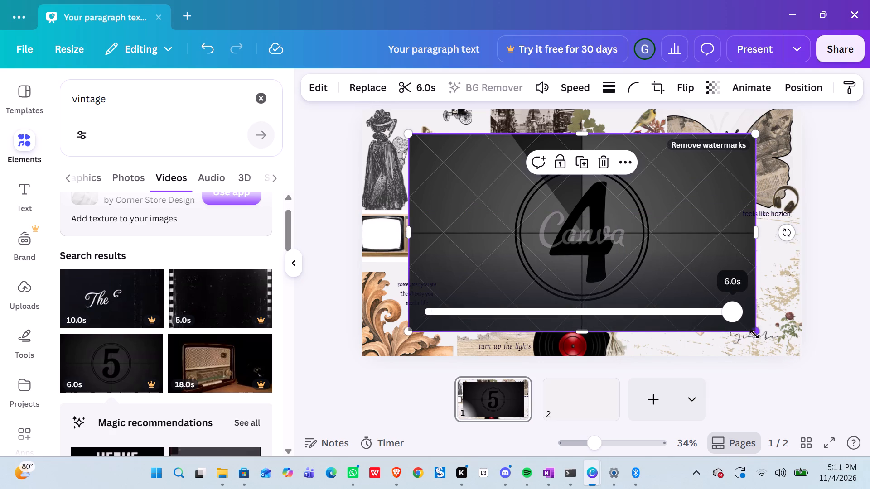
drag(754, 334, 534, 244)
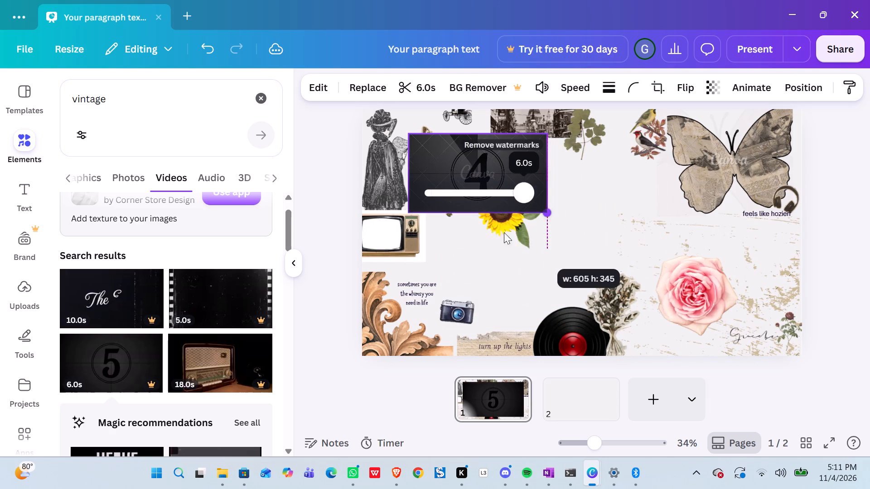
Enlarge the vintage television picture slightly at the page's left edge.
click(413, 254)
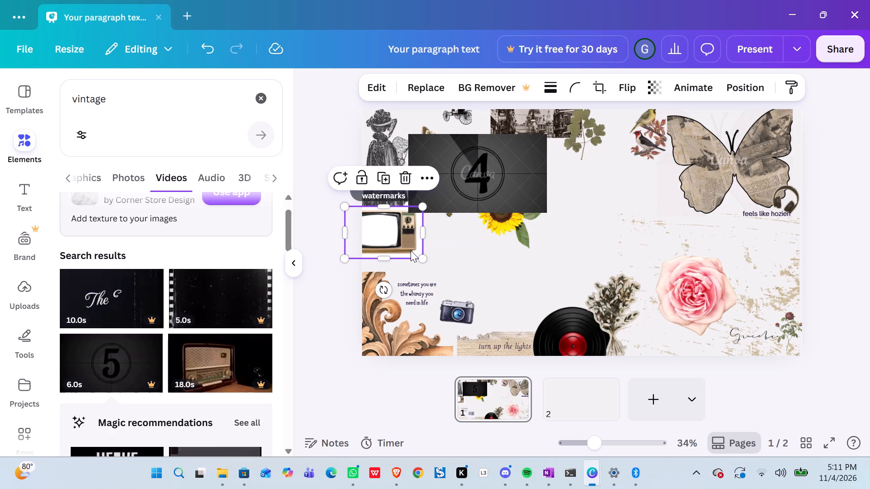
drag(425, 260, 448, 268)
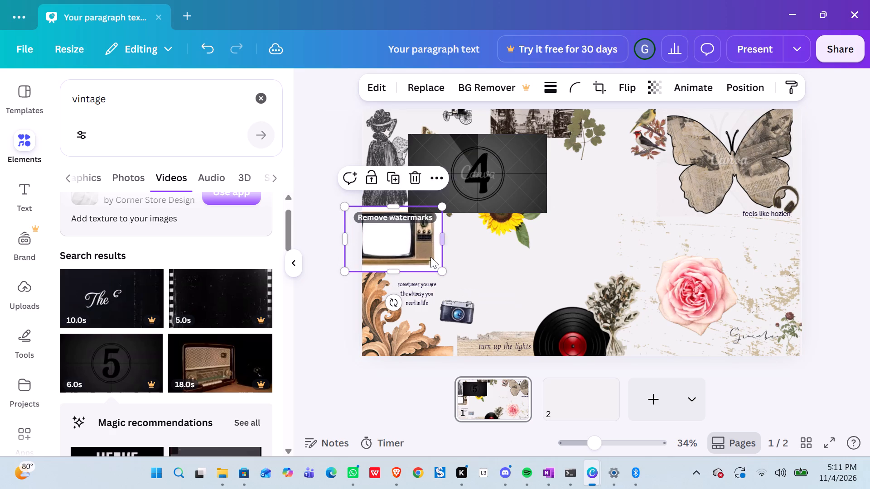
Shrink the countdown video further to about 213 by 121, close to the width of the television's screen.
click(544, 210)
drag(544, 210, 522, 203)
drag(546, 213, 523, 203)
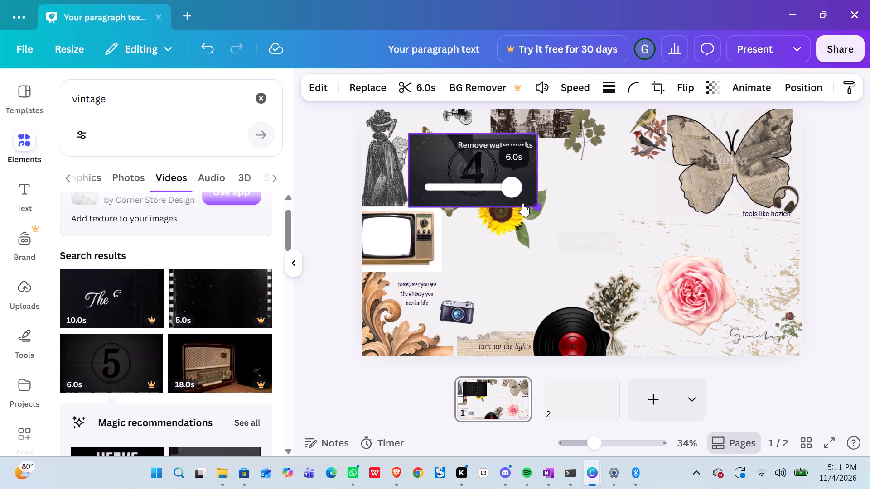
drag(523, 203, 449, 205)
drag(456, 156, 460, 163)
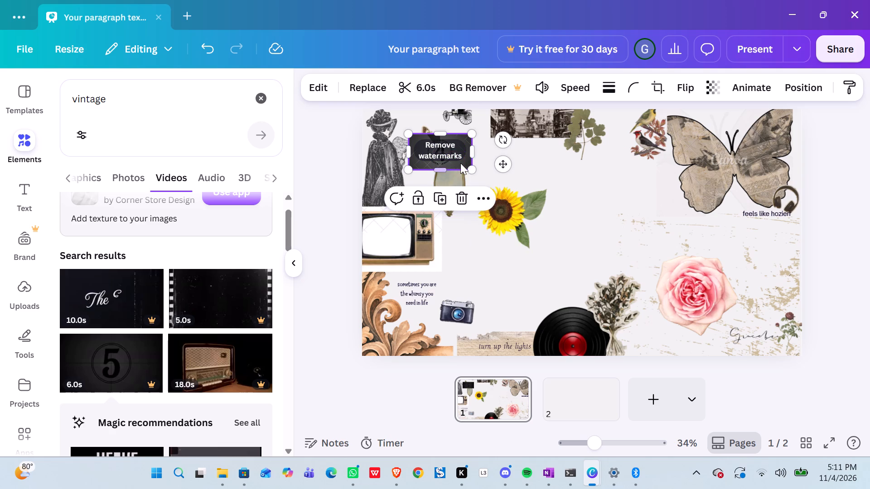
drag(460, 163, 466, 171)
drag(472, 172, 456, 166)
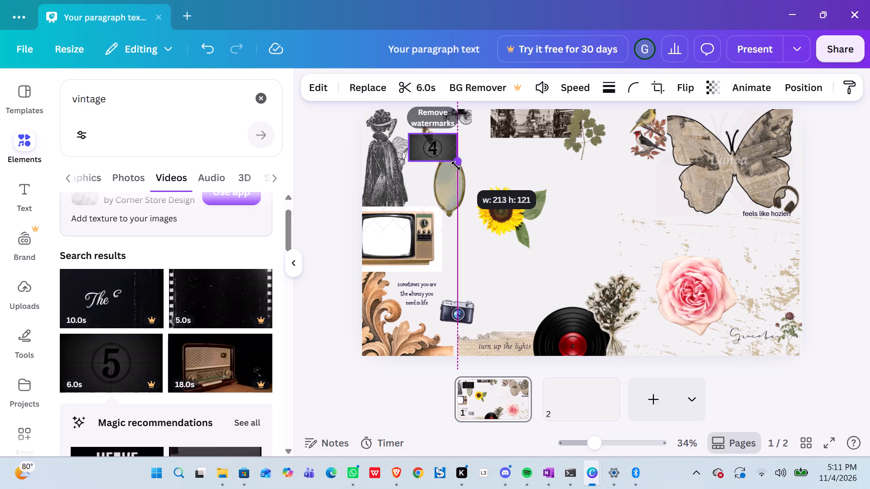
Place the countdown video over the television's screen and stretch its height to fill the screen area.
drag(442, 153, 395, 243)
drag(386, 245, 388, 243)
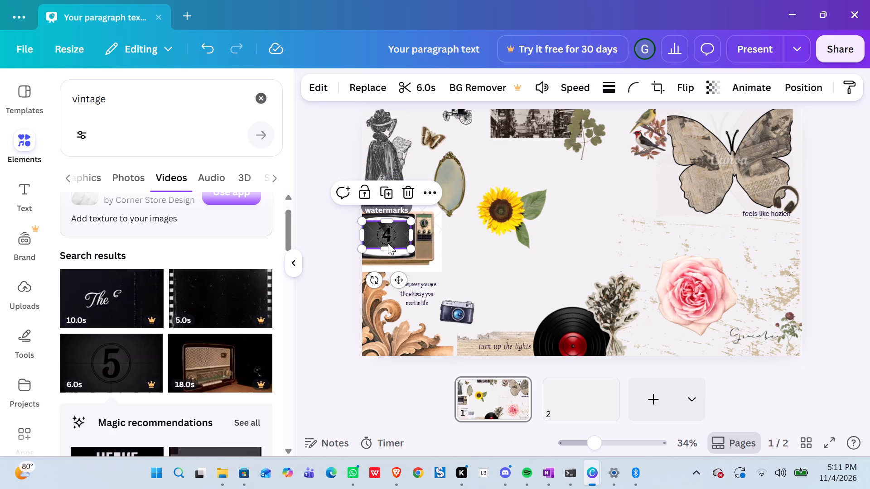
drag(388, 243, 385, 249)
click(379, 222)
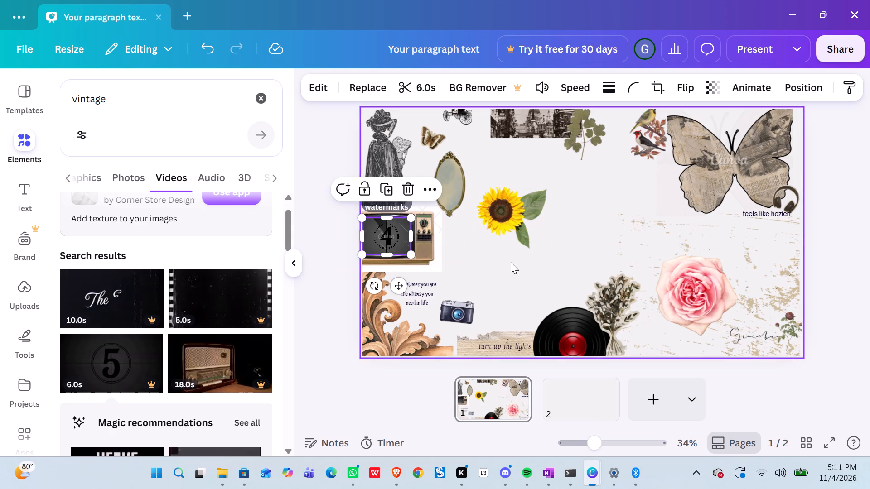
click(513, 265)
click(385, 235)
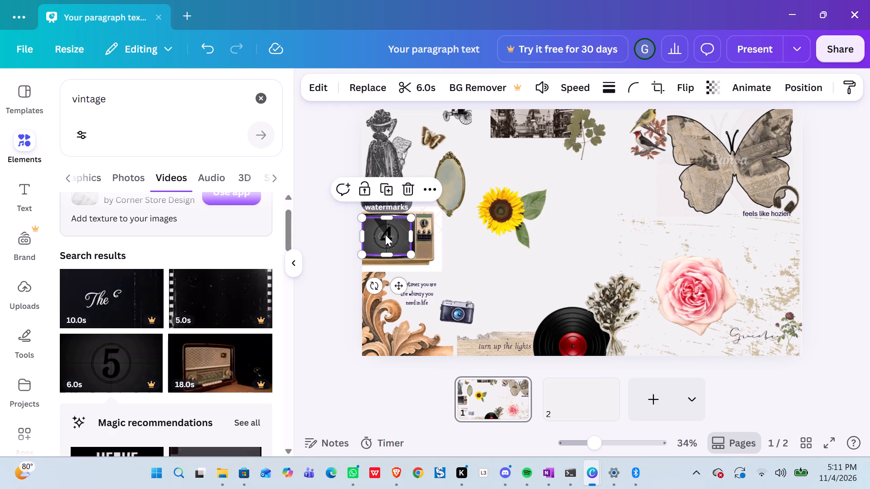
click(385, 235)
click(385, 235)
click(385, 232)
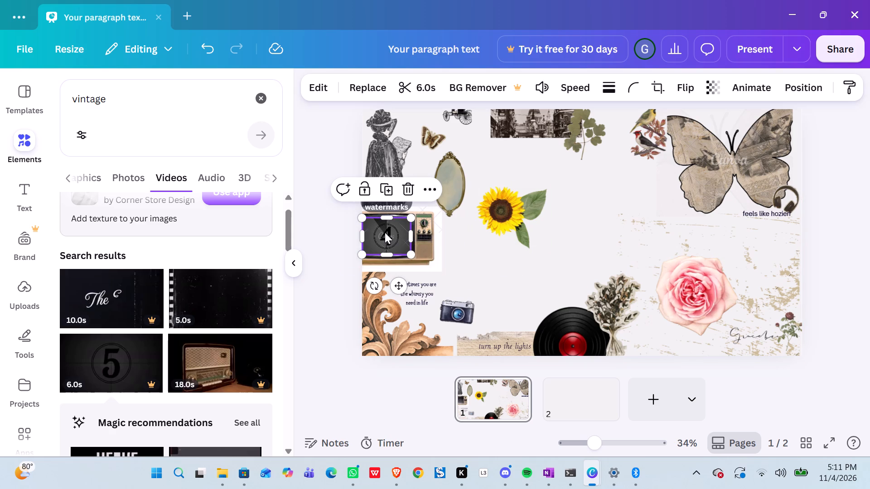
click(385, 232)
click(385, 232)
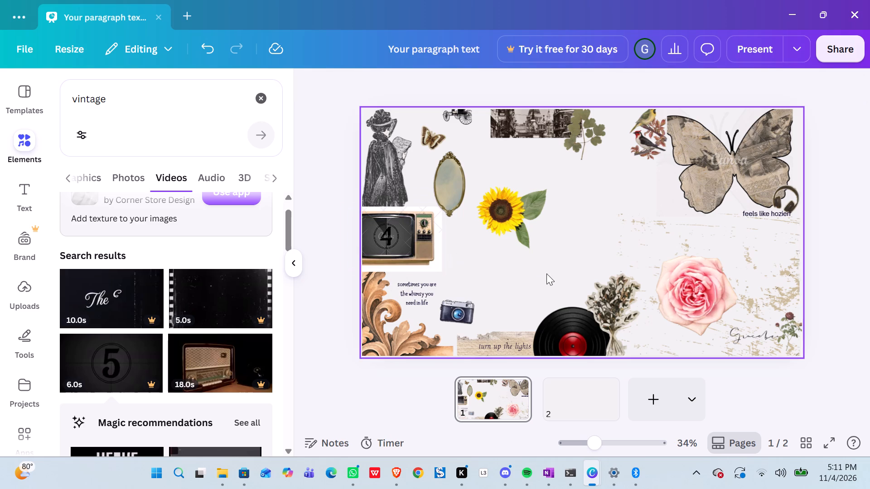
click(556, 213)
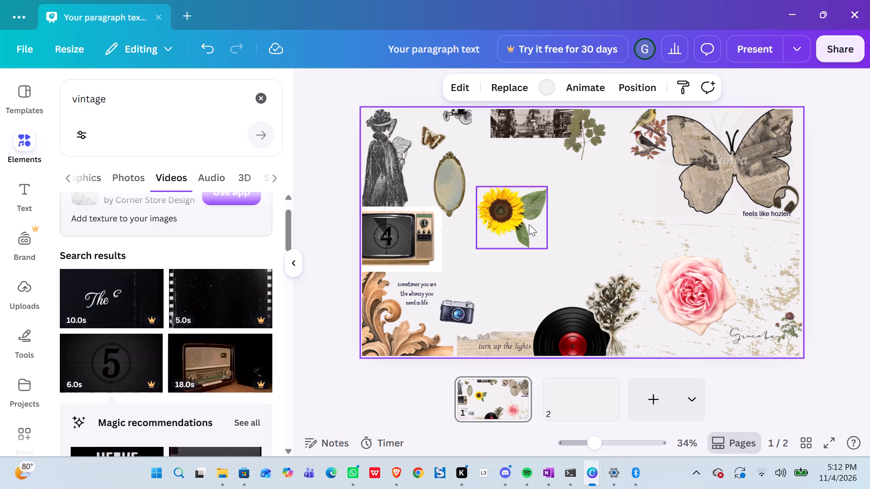
Enlarge the countdown video over the television to more than three times its size, so its playback controls can be used.
click(396, 241)
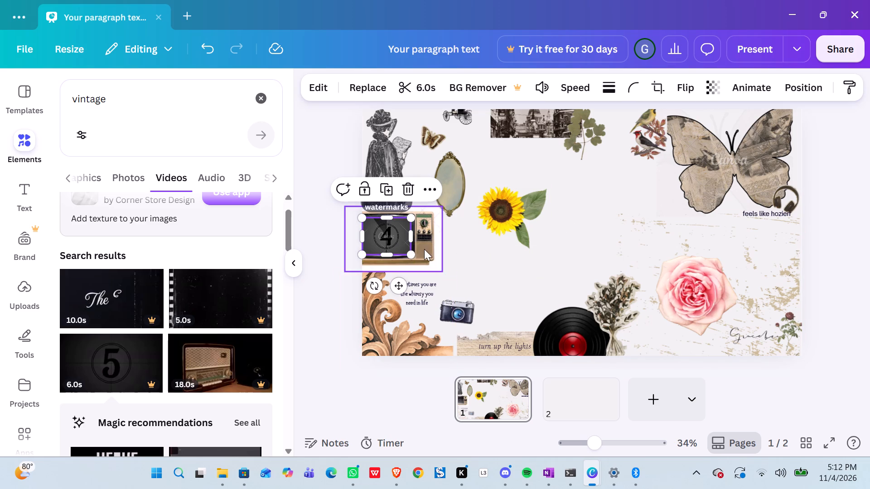
drag(406, 256, 575, 294)
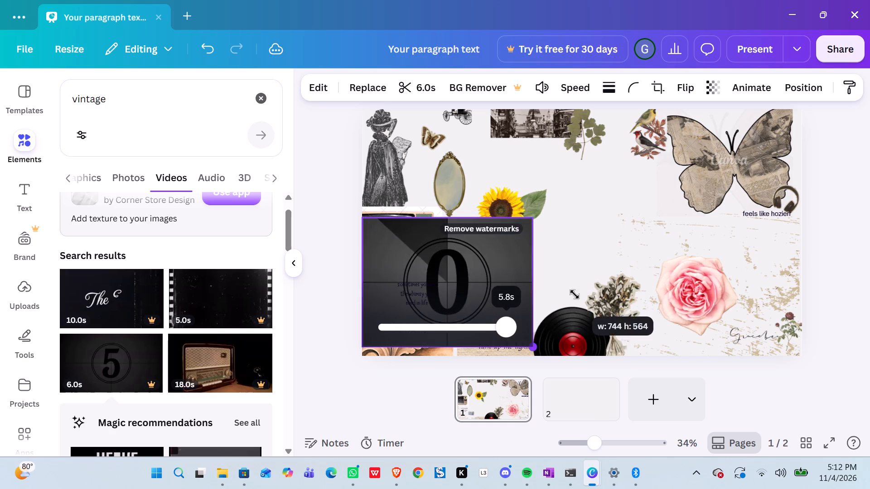
drag(575, 294, 581, 298)
Shift the enlarged countdown video slightly past the page's left edge and try its playback.
click(445, 277)
click(469, 277)
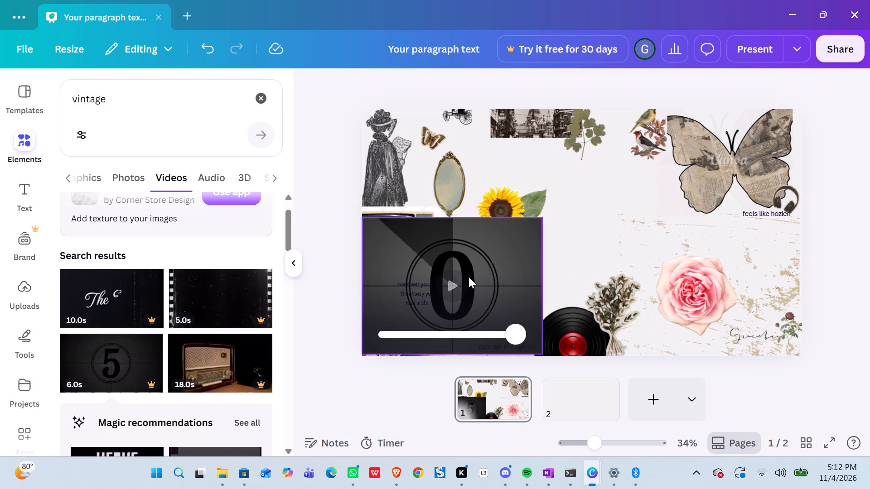
drag(469, 277, 450, 277)
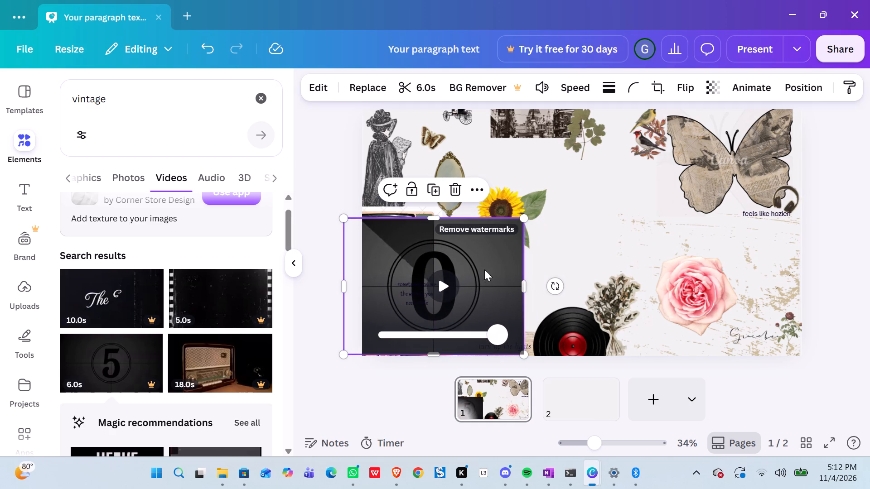
click(443, 289)
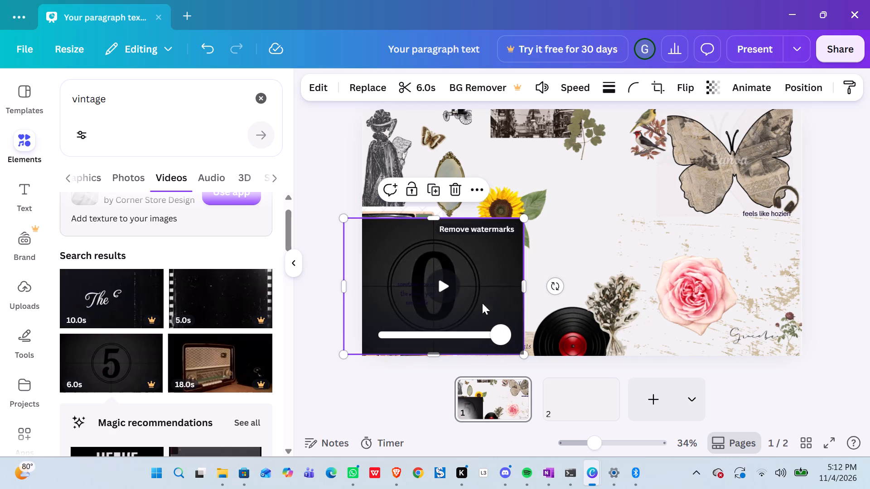
click(443, 281)
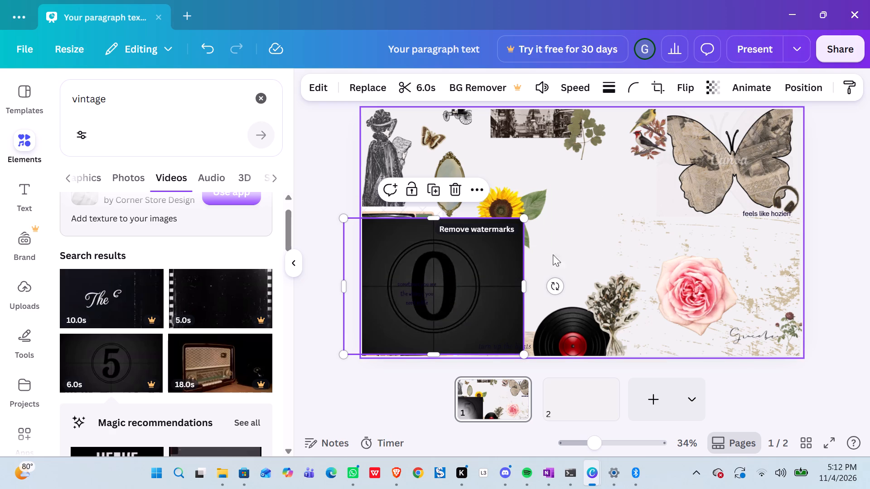
Enlarge the countdown video further to about one and a half times its size, extending it up and across the page.
drag(519, 216, 521, 216)
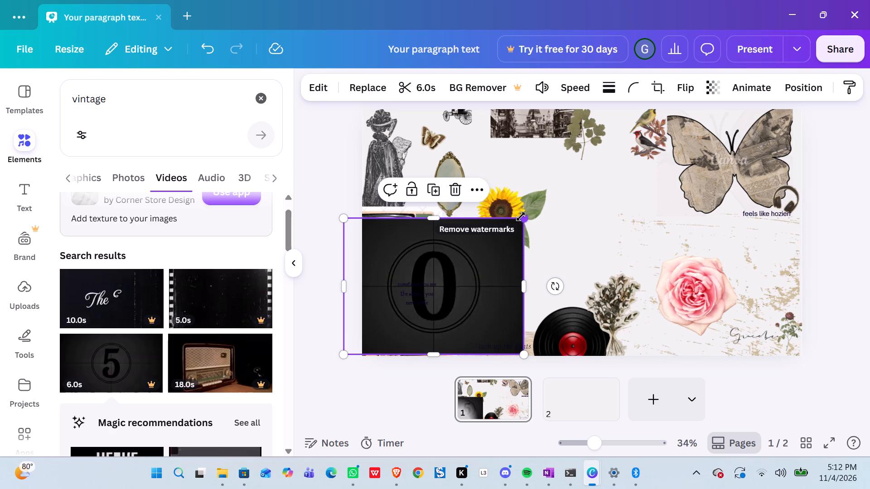
drag(521, 216, 631, 166)
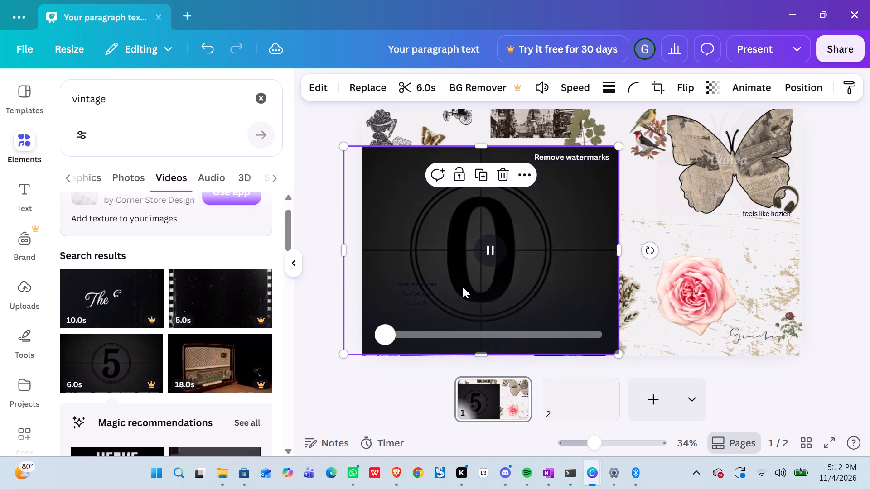
Scrub the countdown video's playback to 0.4 s and check the frame.
drag(387, 332, 402, 330)
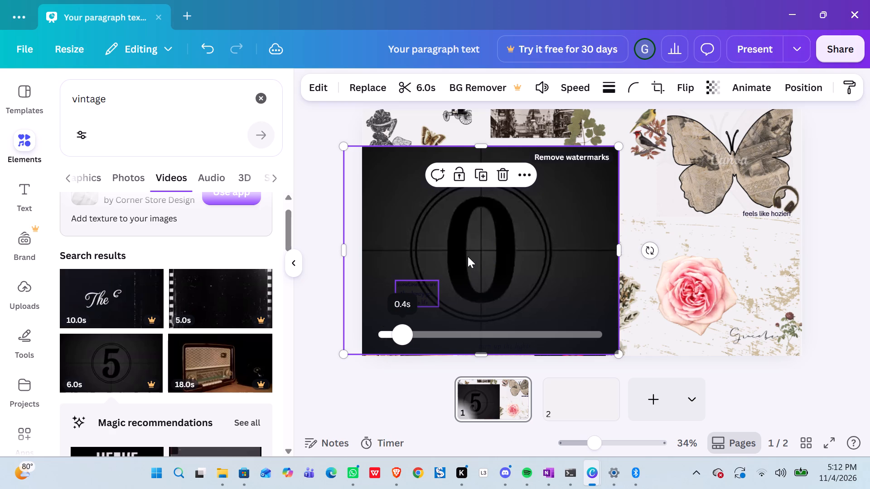
click(468, 256)
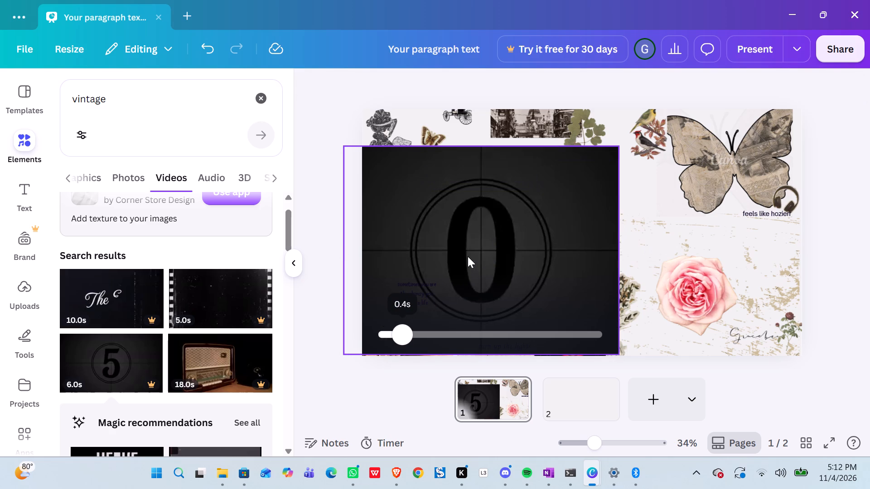
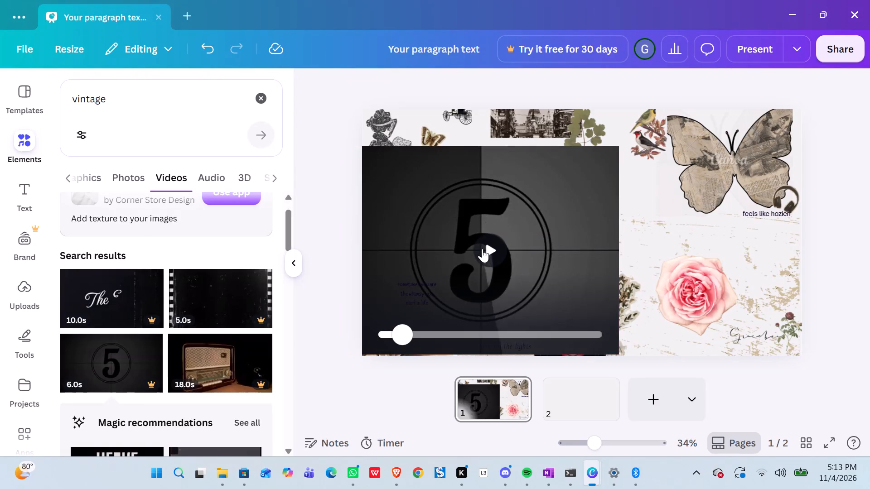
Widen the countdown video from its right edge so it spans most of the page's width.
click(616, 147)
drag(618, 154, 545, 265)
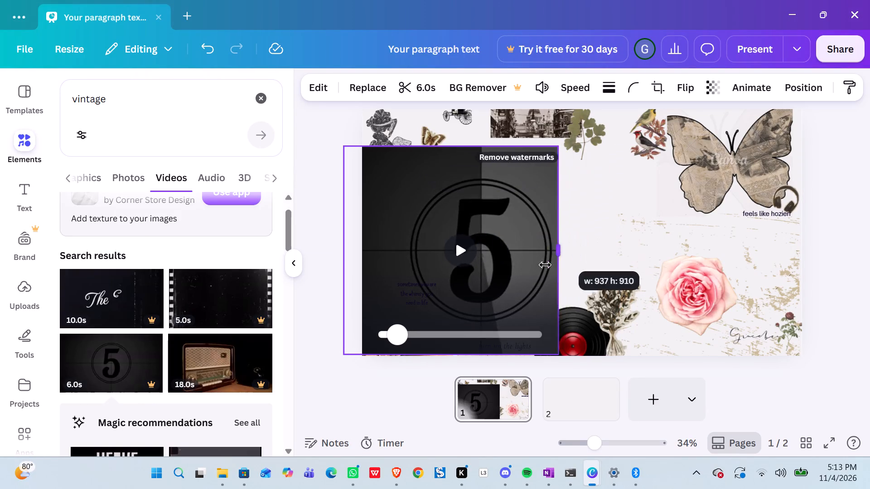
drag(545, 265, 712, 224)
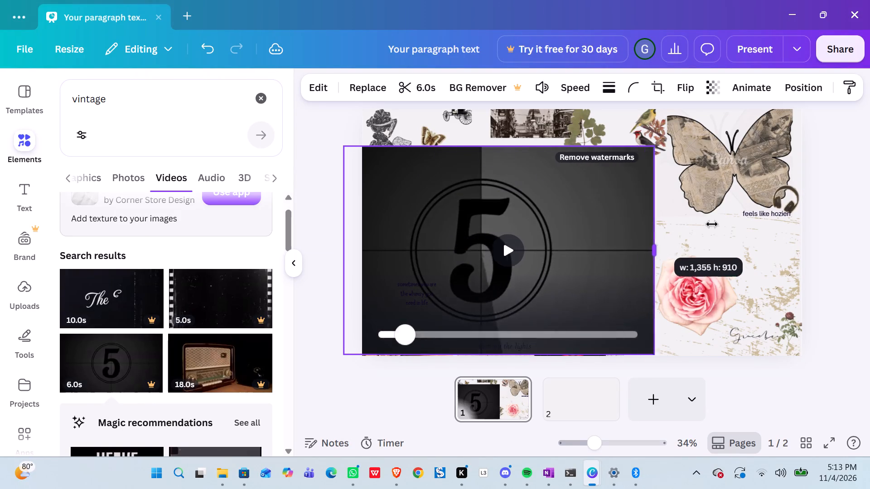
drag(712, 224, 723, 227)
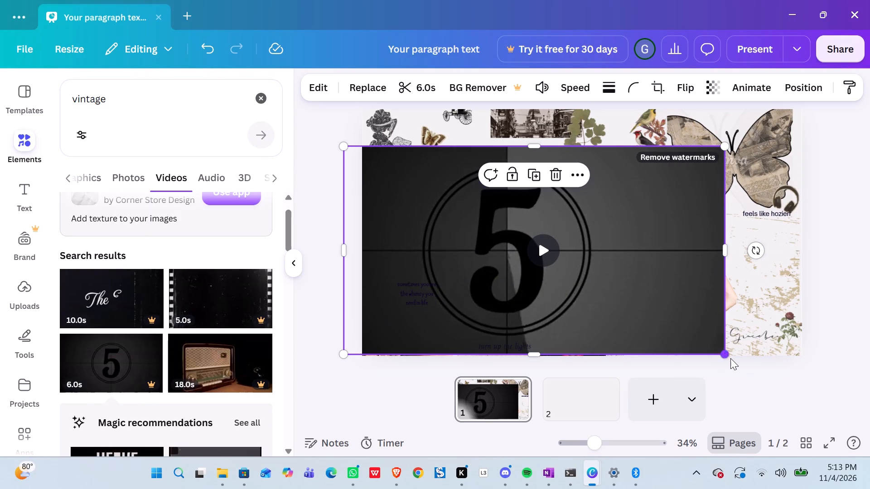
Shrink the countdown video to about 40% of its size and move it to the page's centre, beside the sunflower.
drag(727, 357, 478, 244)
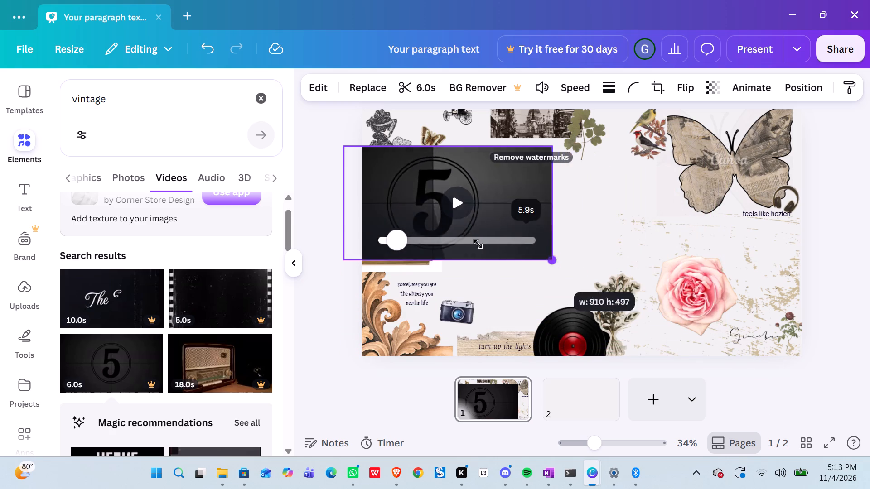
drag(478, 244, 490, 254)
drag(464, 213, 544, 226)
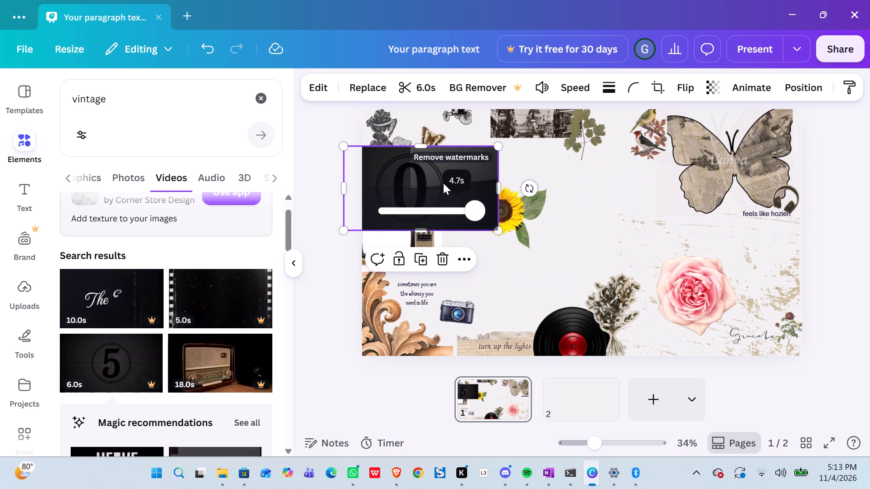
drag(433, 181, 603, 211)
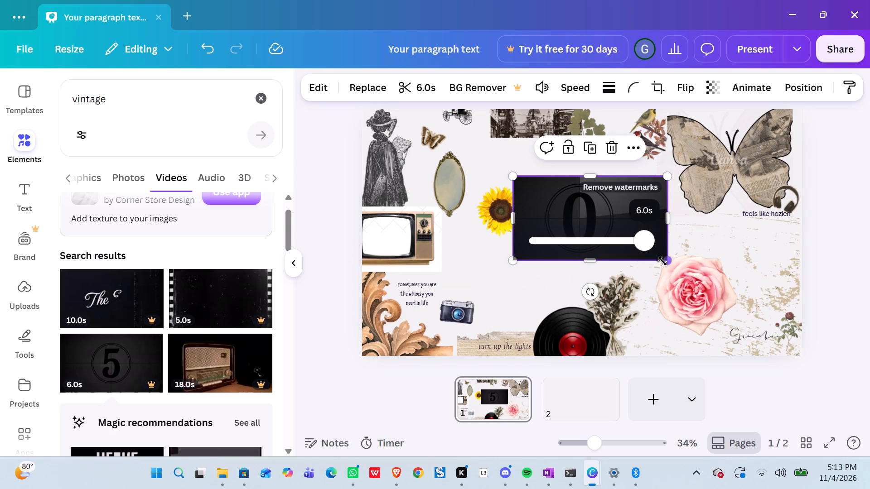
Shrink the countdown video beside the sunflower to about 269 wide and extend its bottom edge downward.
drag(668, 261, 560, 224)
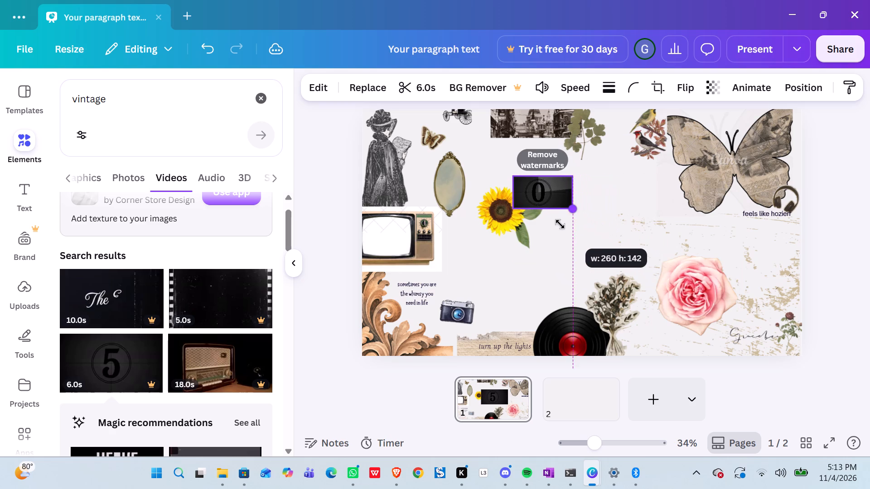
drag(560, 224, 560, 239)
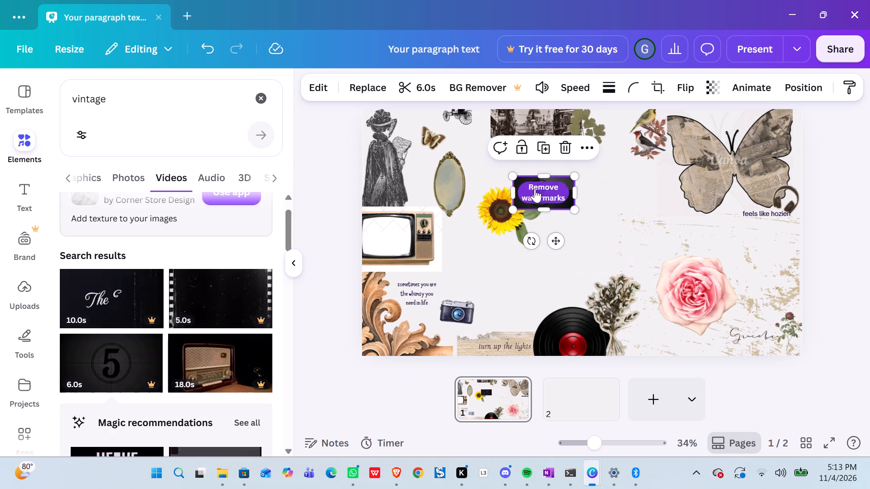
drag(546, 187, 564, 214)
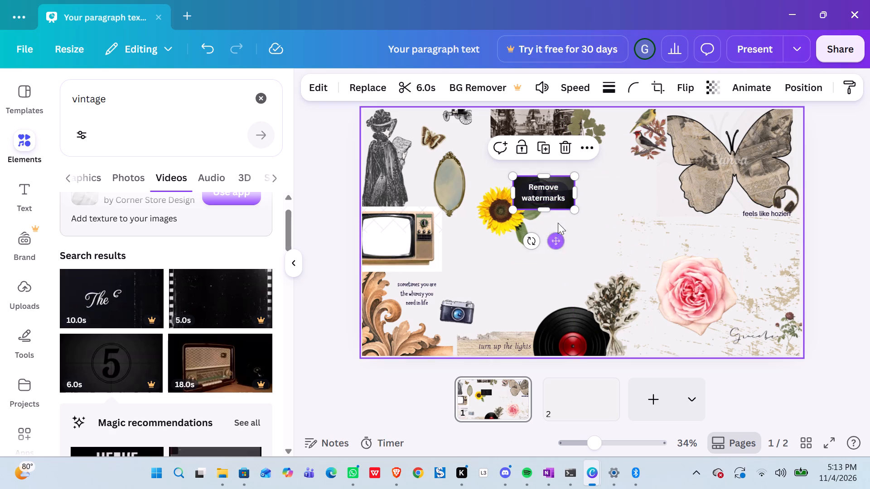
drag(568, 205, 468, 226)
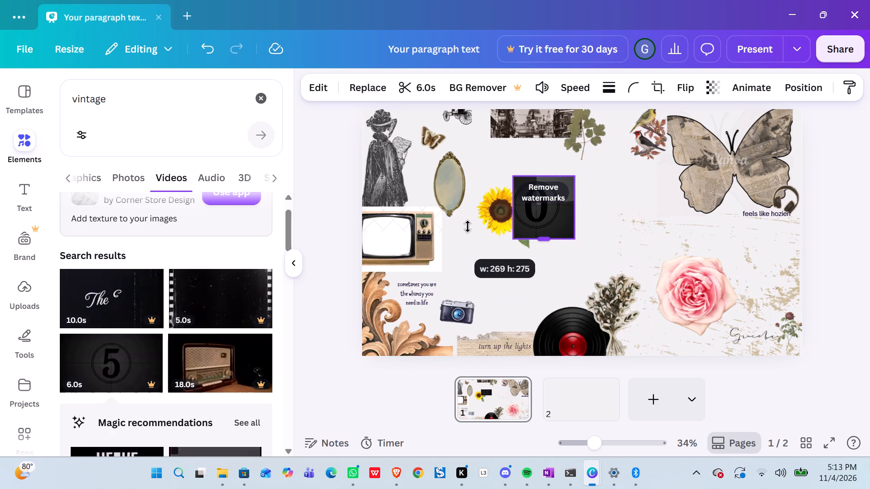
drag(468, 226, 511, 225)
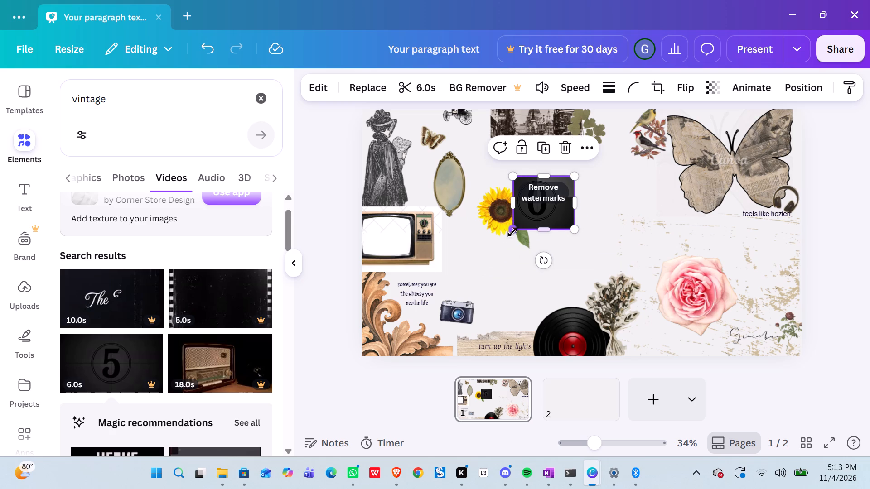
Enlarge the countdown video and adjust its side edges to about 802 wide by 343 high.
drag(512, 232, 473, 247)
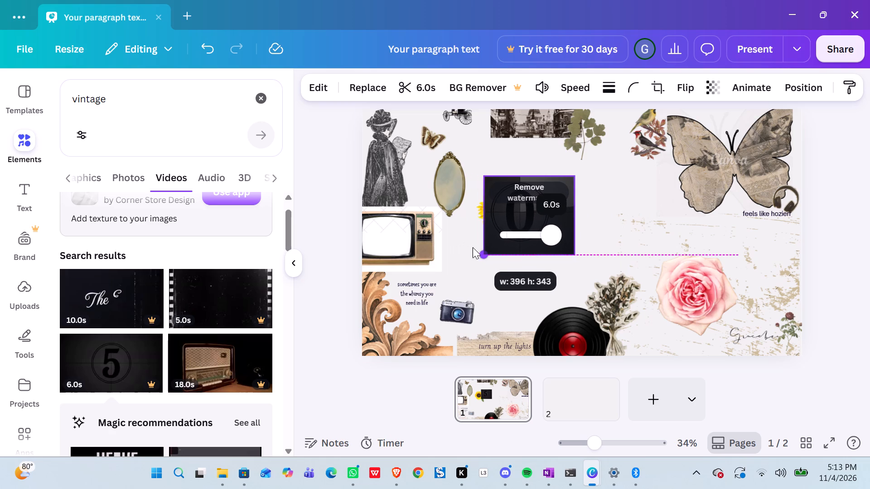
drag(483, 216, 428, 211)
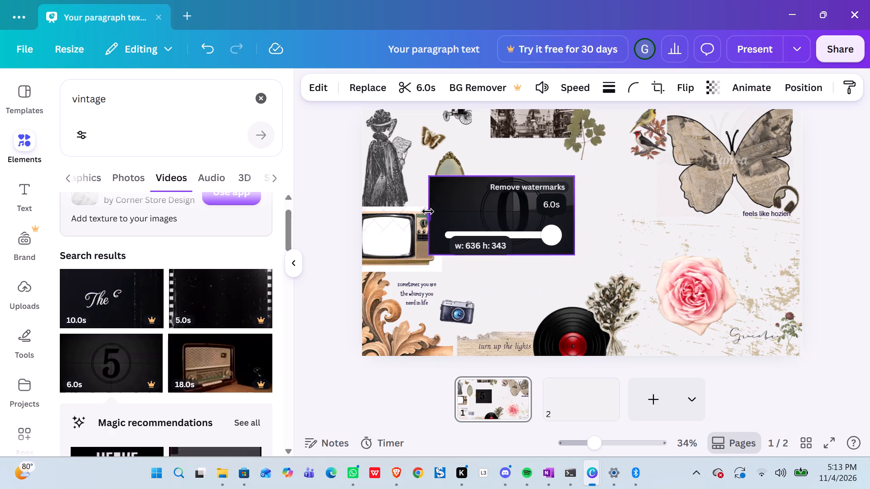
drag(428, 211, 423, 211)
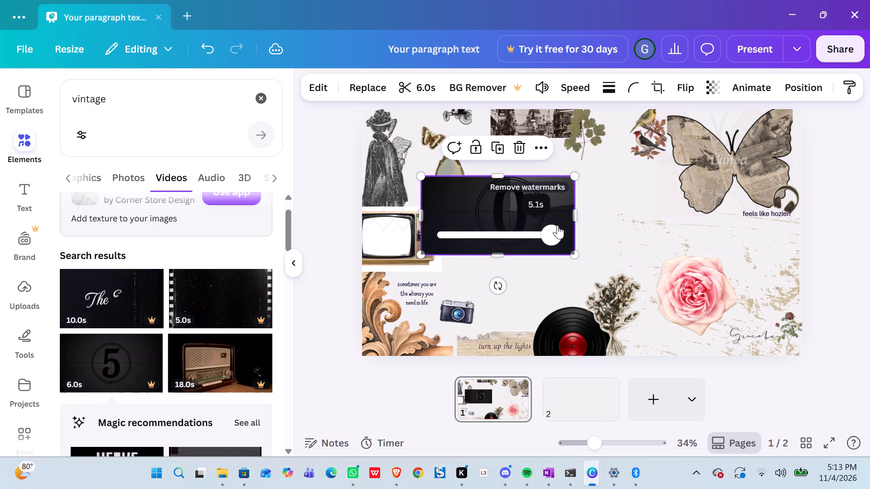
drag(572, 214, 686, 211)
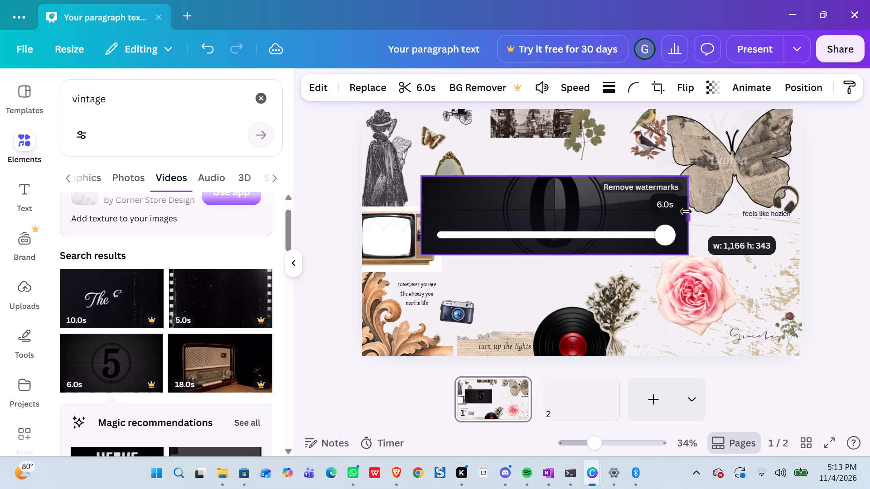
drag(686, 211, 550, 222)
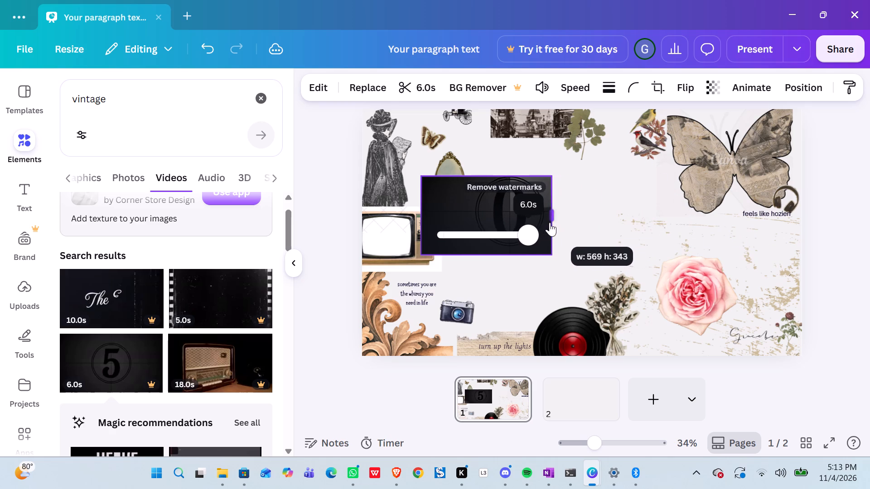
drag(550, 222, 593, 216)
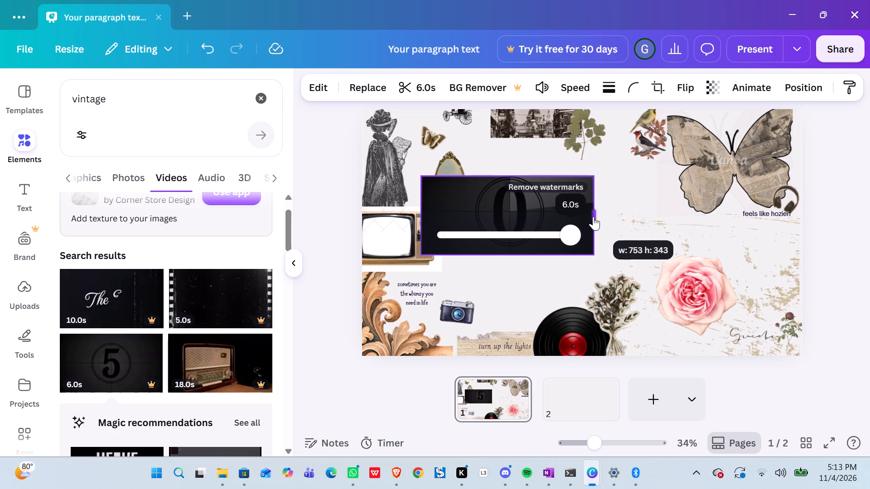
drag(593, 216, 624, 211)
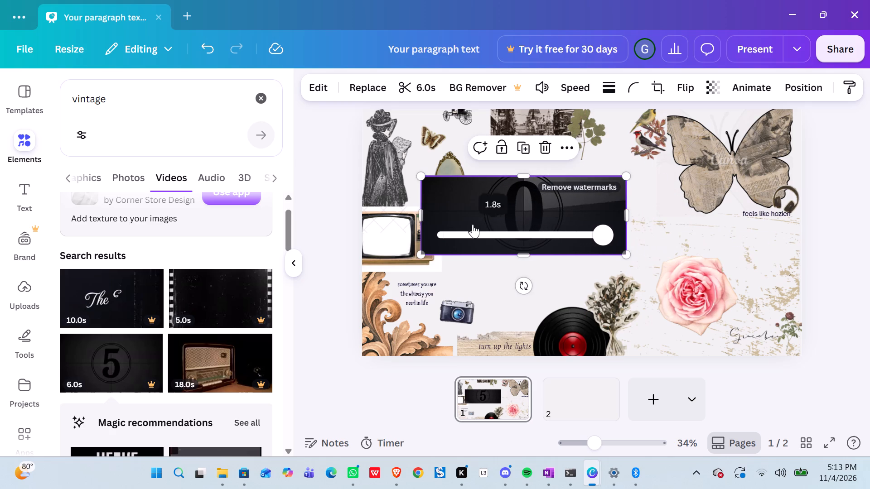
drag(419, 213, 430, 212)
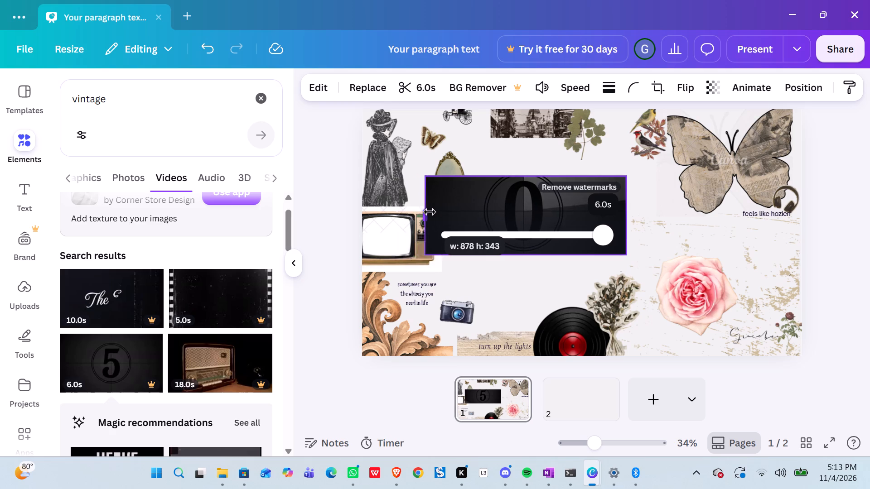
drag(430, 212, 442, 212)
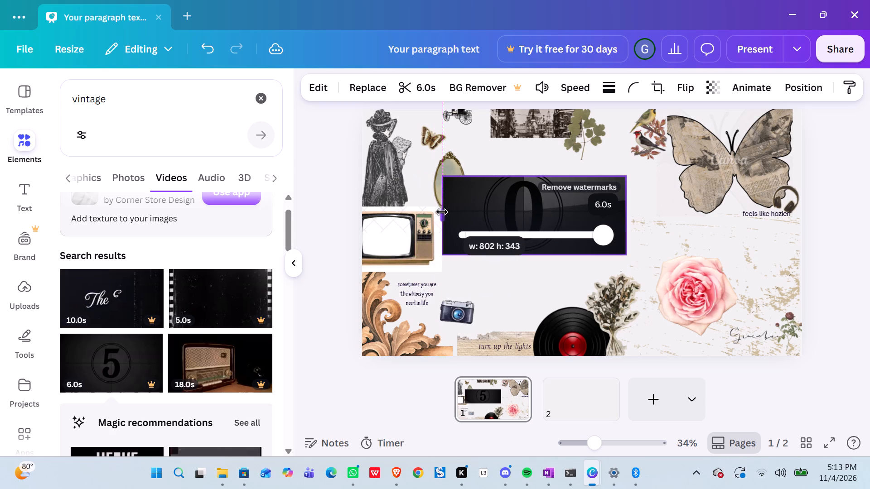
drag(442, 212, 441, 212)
Delete the resized countdown video from the page.
click(555, 153)
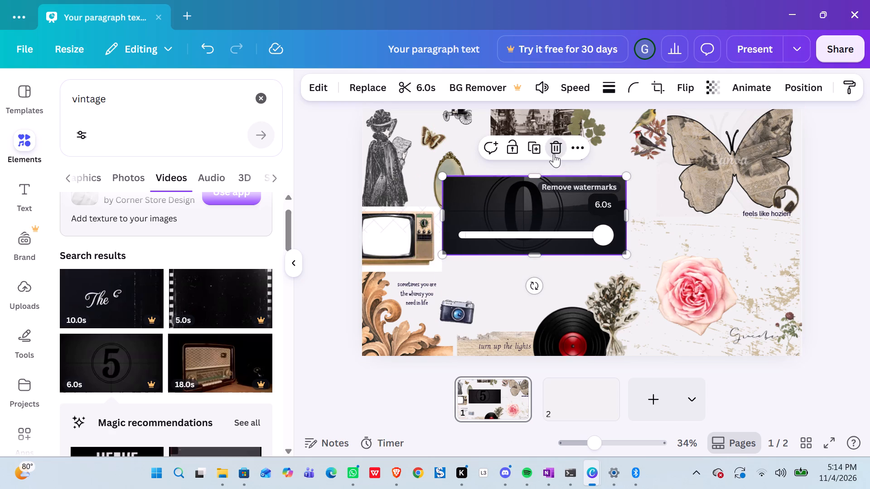
Add the 6.0s countdown video again, scaled down to about a quarter of its size and placed over the television.
click(126, 345)
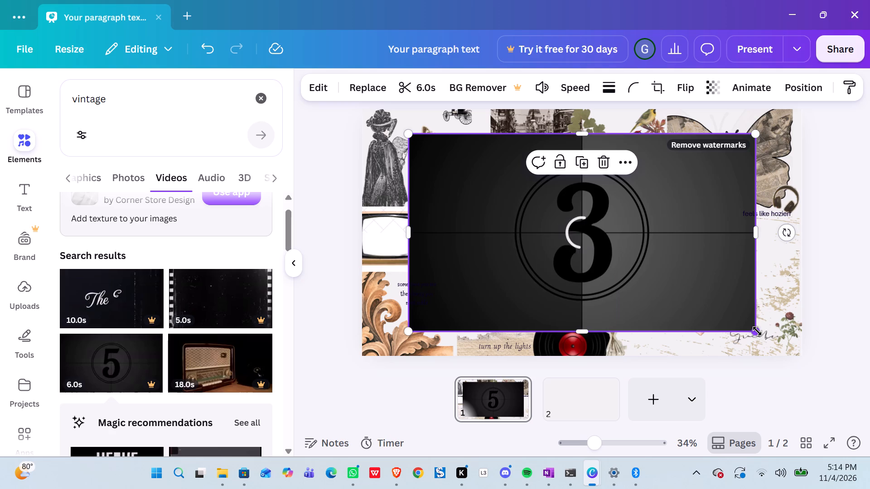
drag(757, 331, 444, 219)
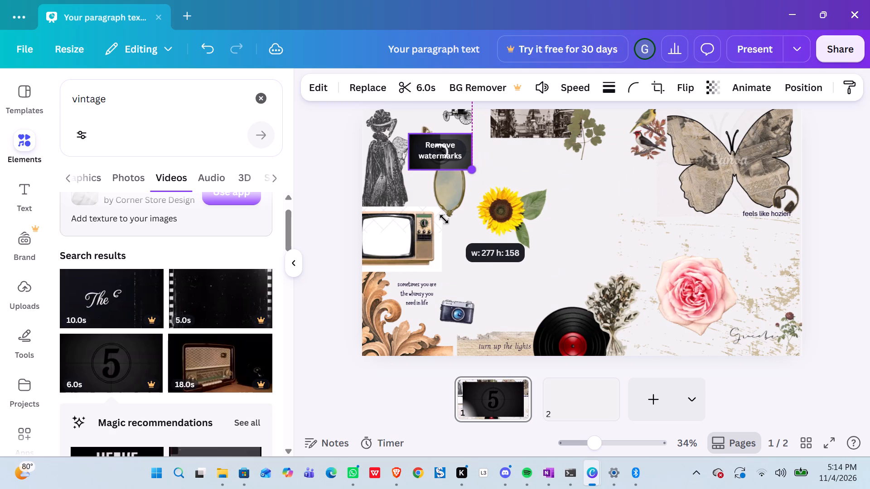
drag(444, 219, 459, 233)
drag(472, 170, 435, 206)
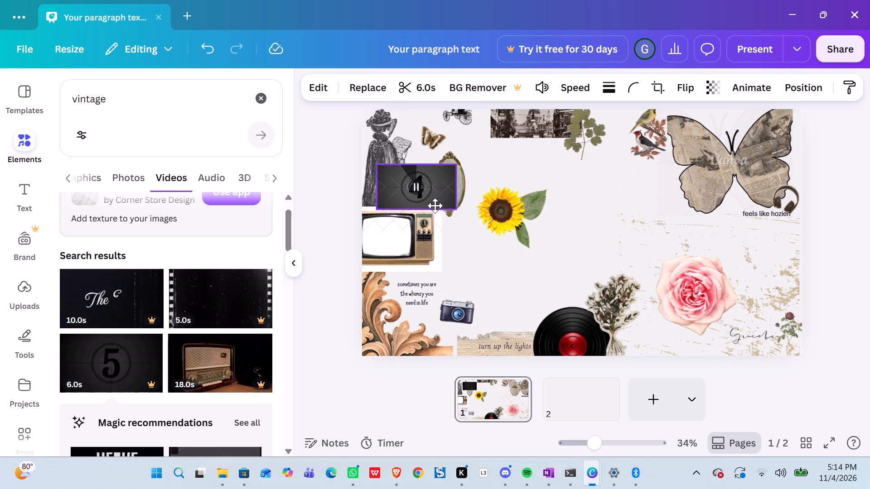
drag(435, 206, 428, 247)
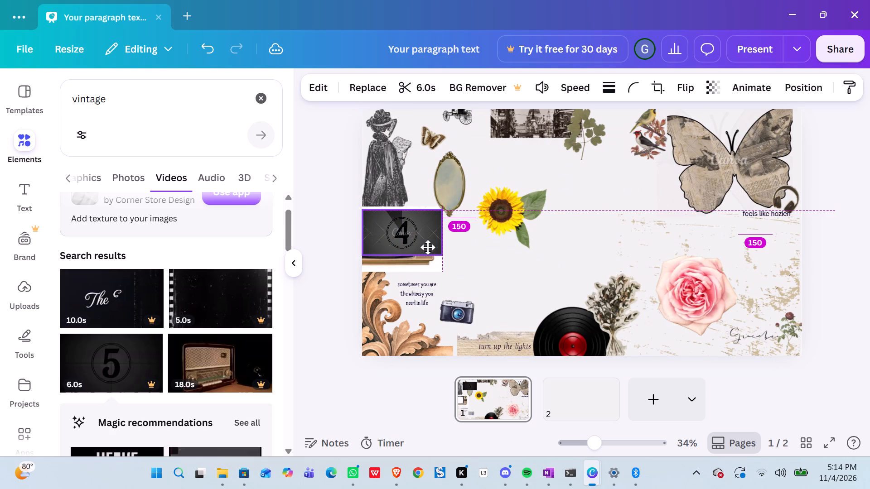
drag(428, 247, 426, 251)
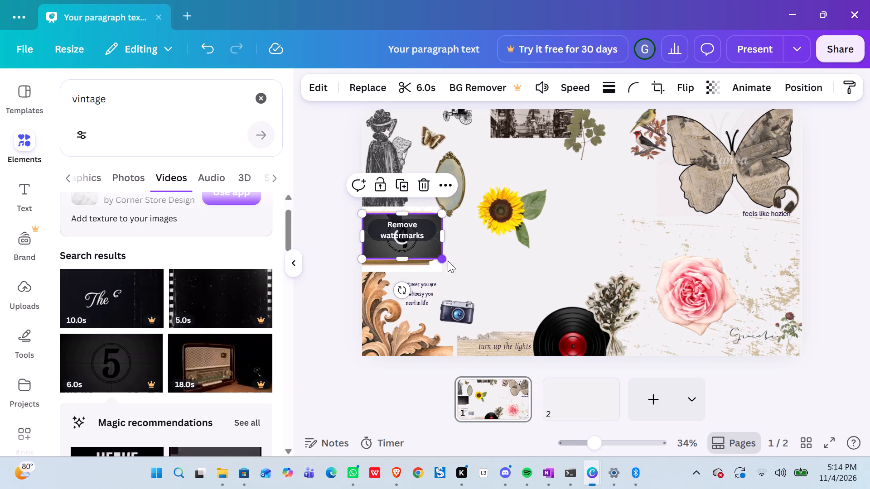
Shrink the countdown video to about two-thirds of its size and position it on the television's screen.
drag(448, 261, 440, 258)
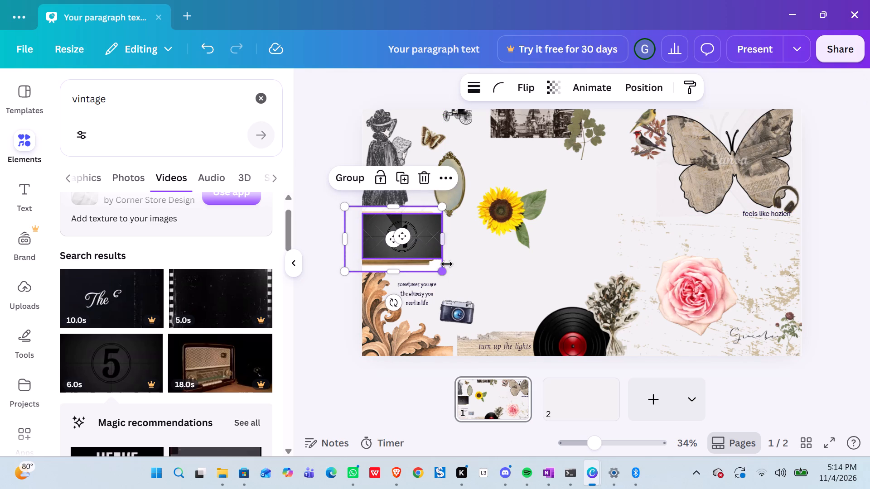
click(485, 250)
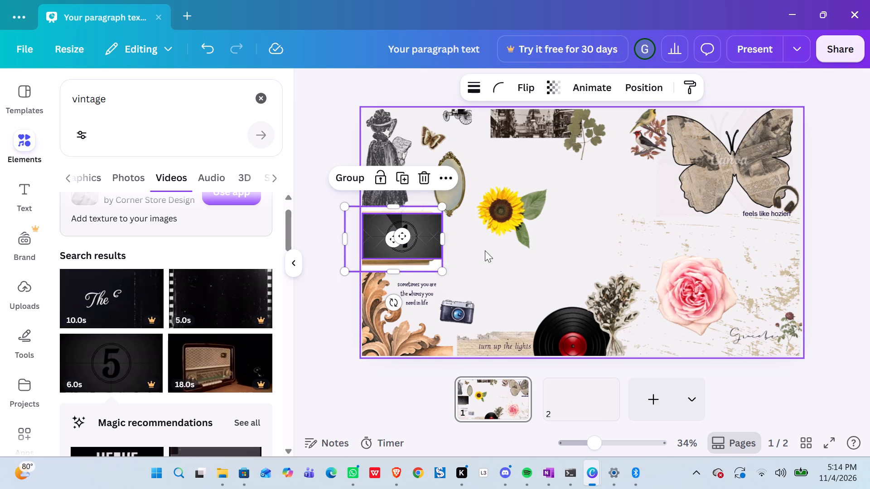
click(435, 252)
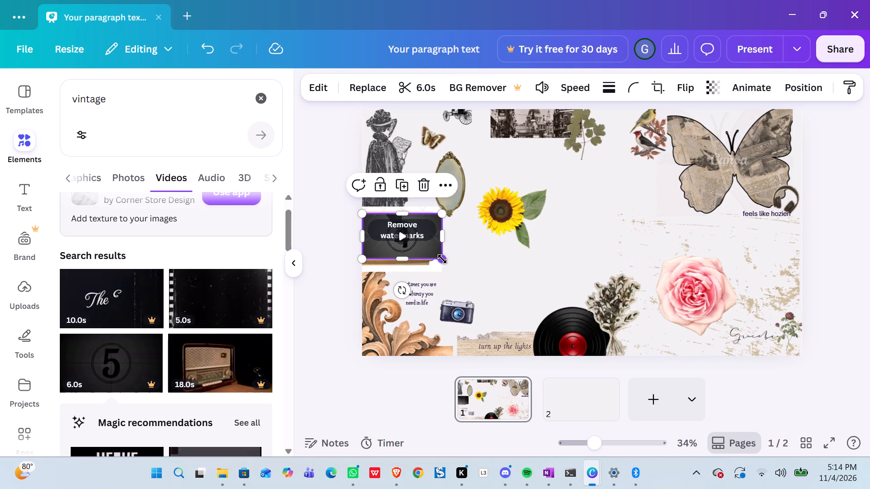
drag(443, 261, 409, 260)
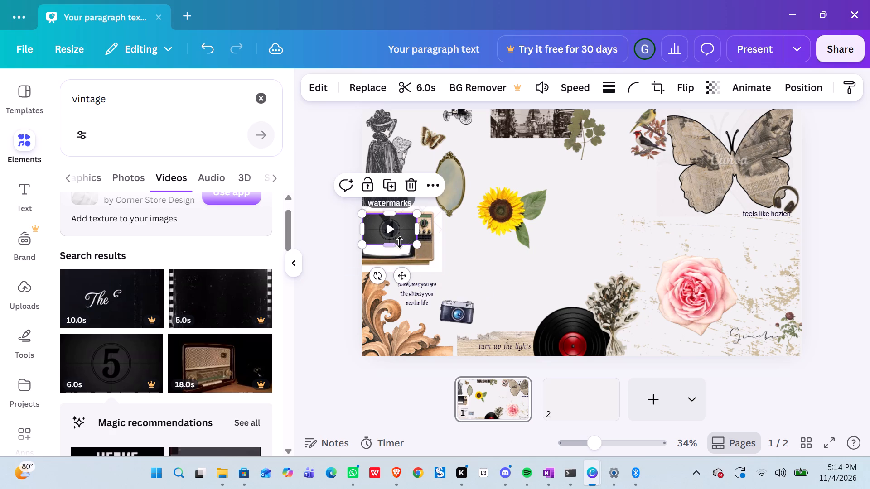
drag(406, 234, 401, 242)
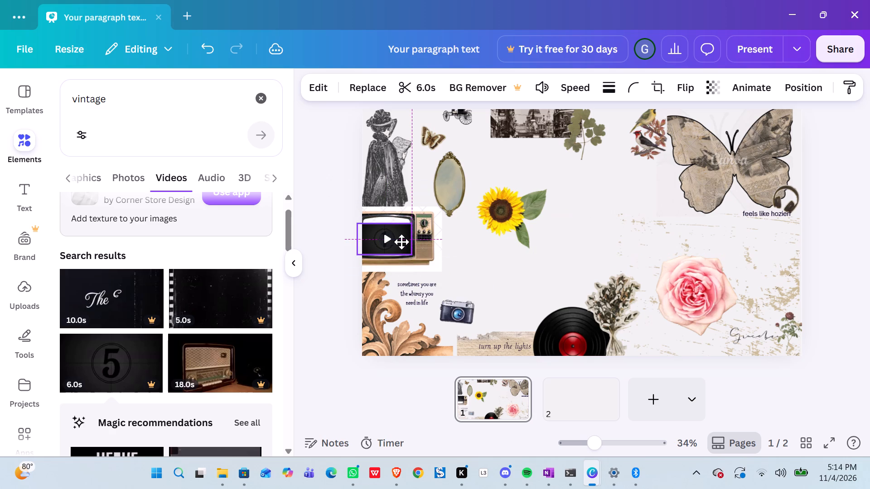
drag(401, 242, 401, 240)
click(521, 249)
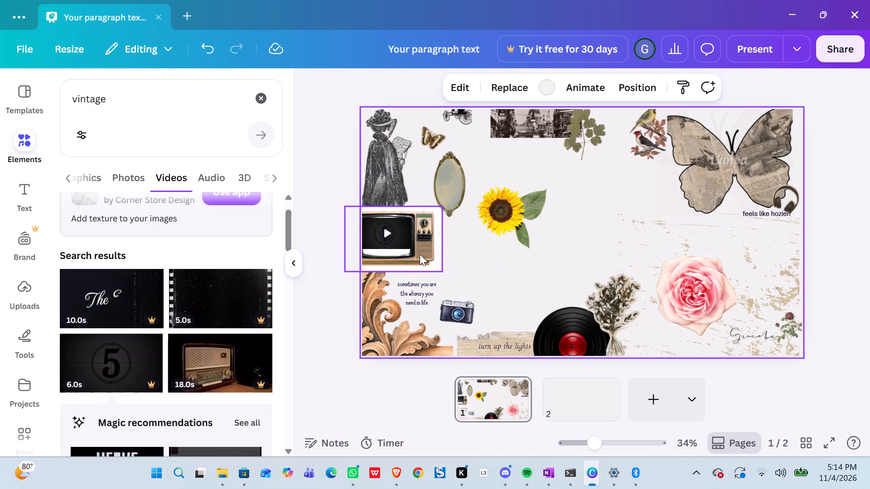
Move the countdown video slightly down and extend its top edge upward to cover more of the television screen's height.
drag(385, 244, 385, 247)
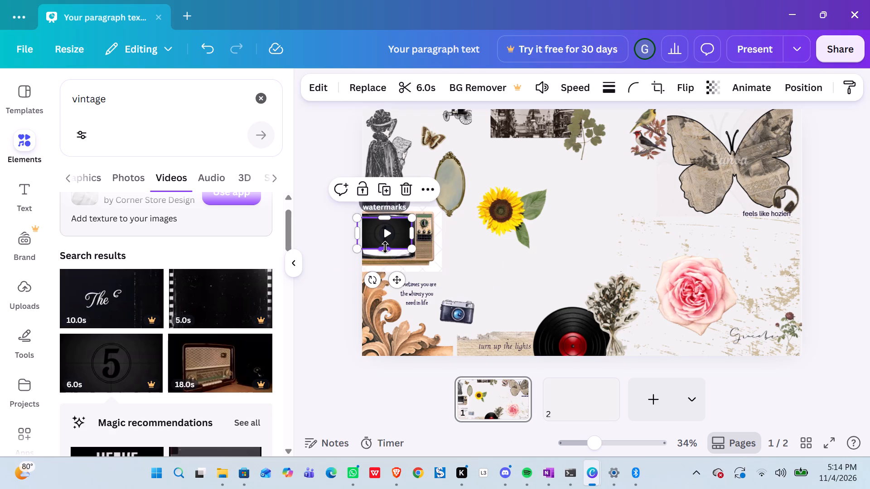
drag(385, 247, 386, 248)
drag(386, 224, 385, 224)
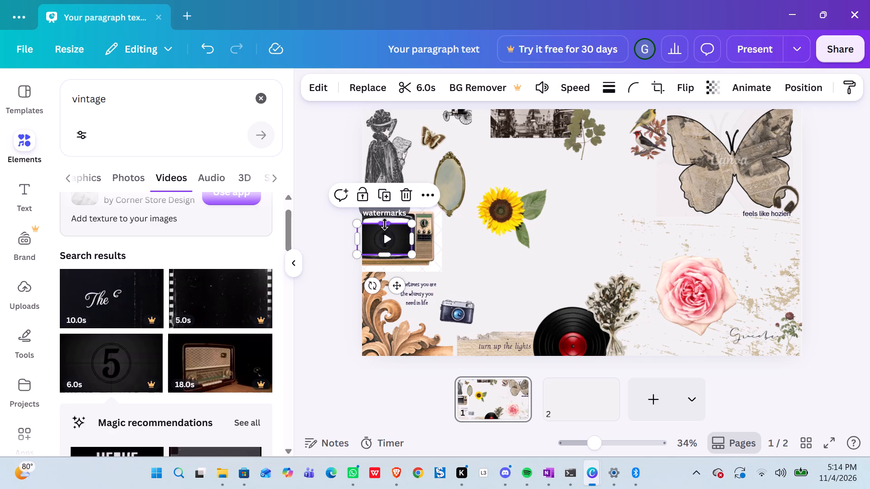
drag(385, 224, 386, 219)
click(510, 256)
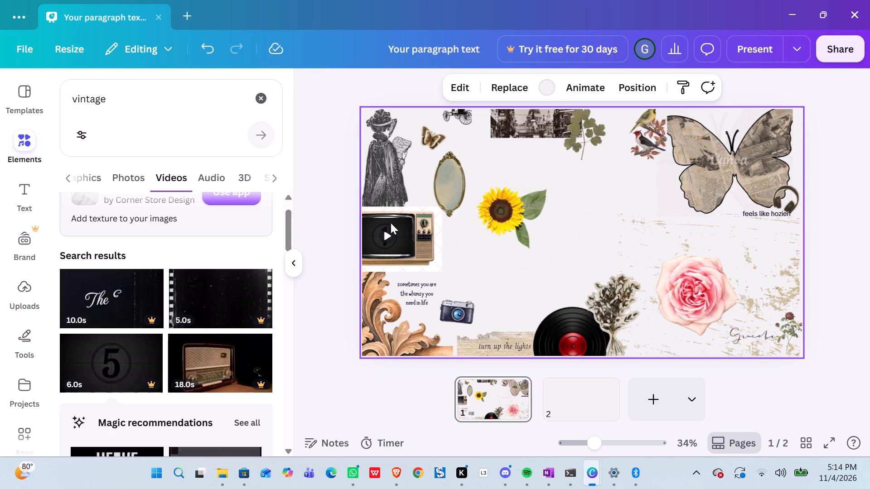
Preview the countdown video on the television's screen and delete it from the page.
click(389, 235)
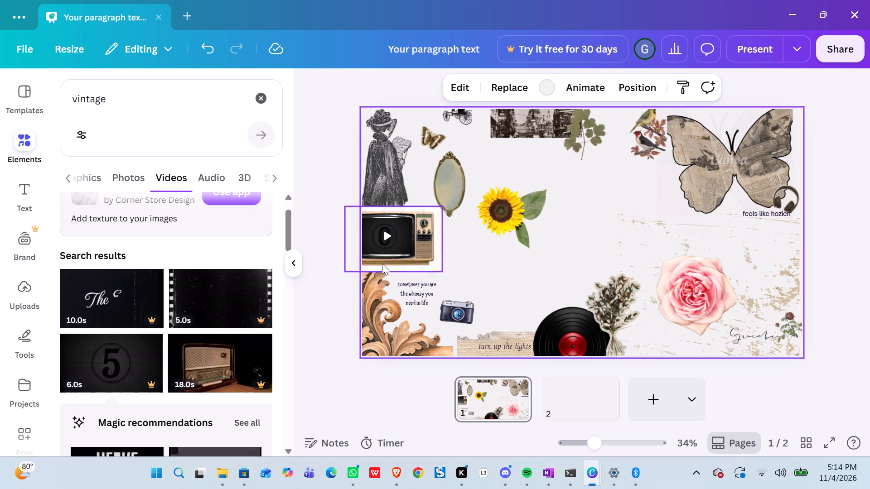
click(411, 252)
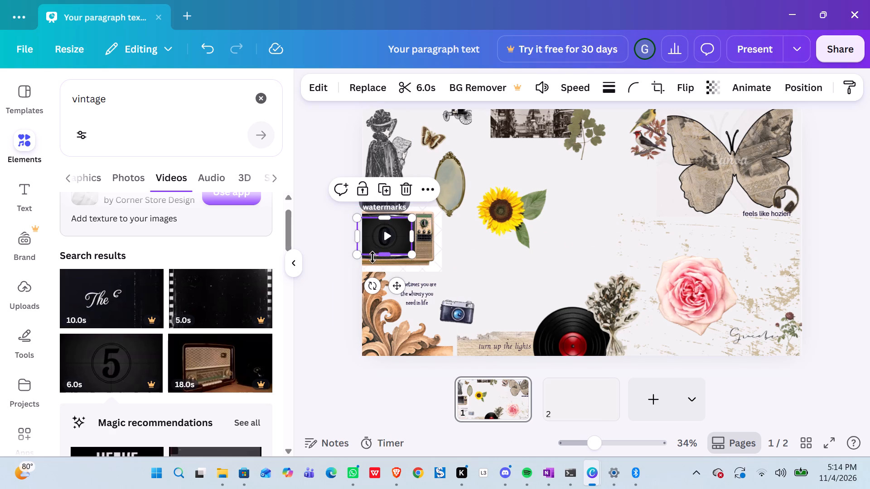
click(515, 264)
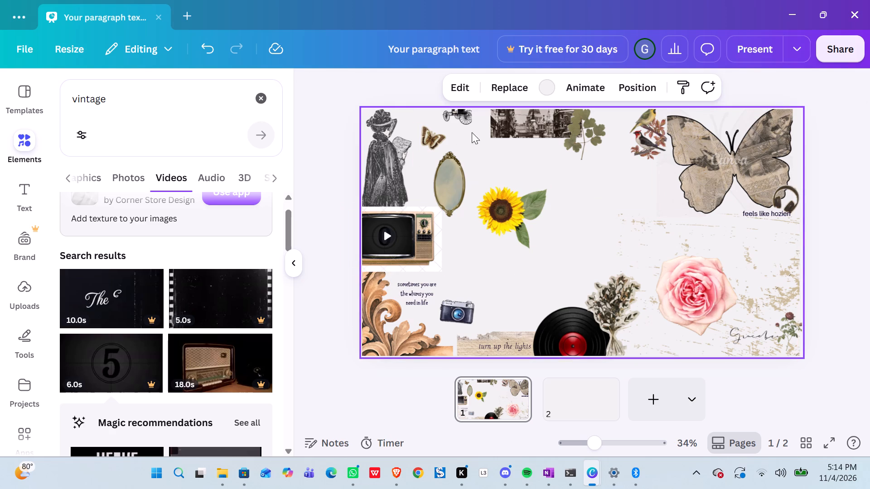
click(393, 232)
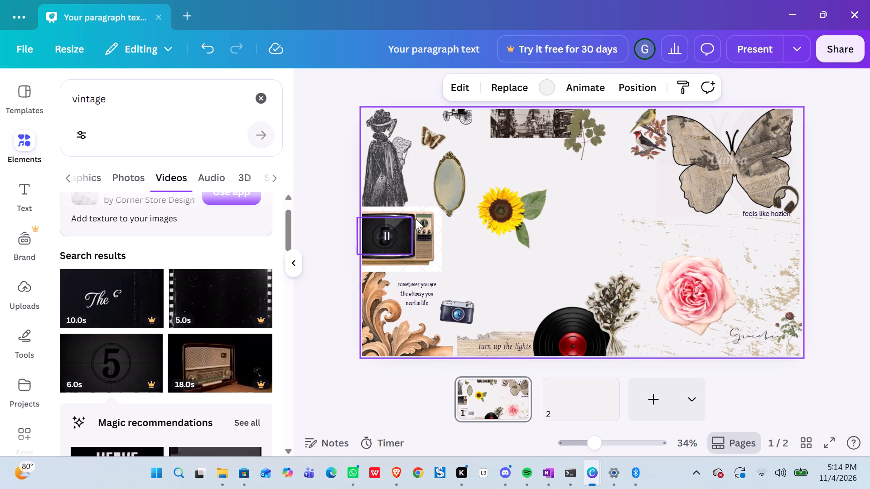
click(410, 230)
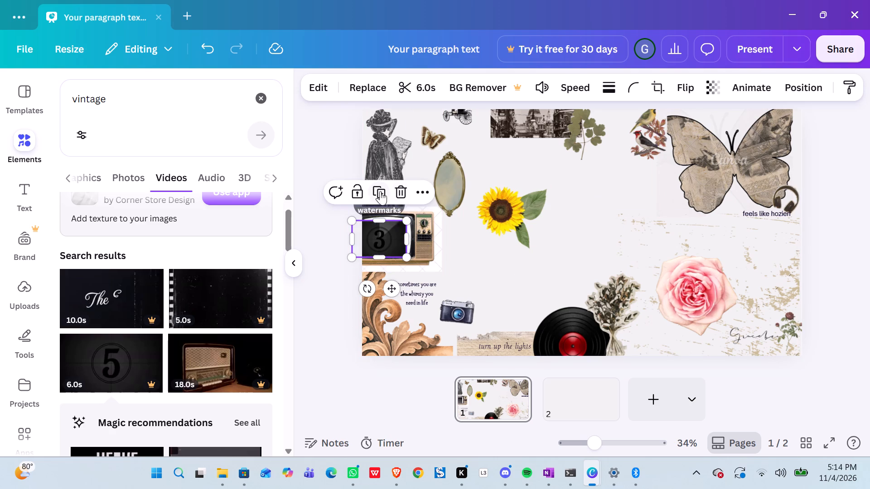
click(405, 189)
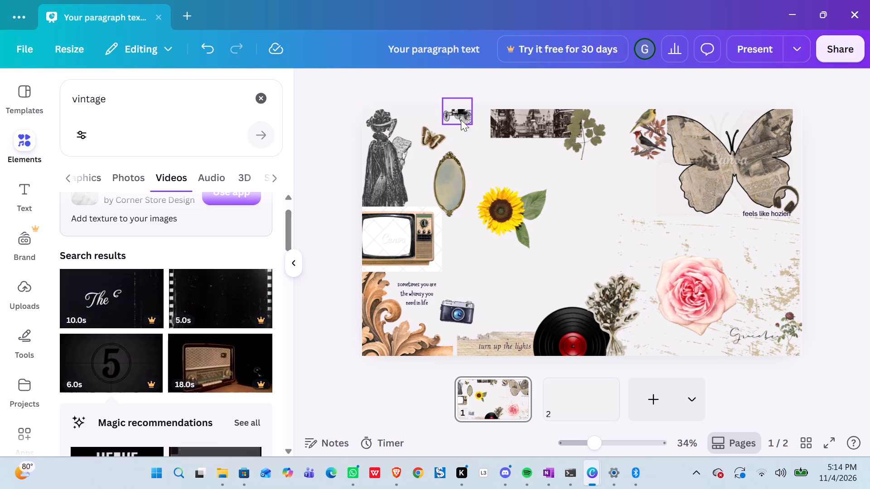
Move the vintage carriage cutout from the page's top edge onto the middle of the television's screen.
drag(462, 110, 391, 232)
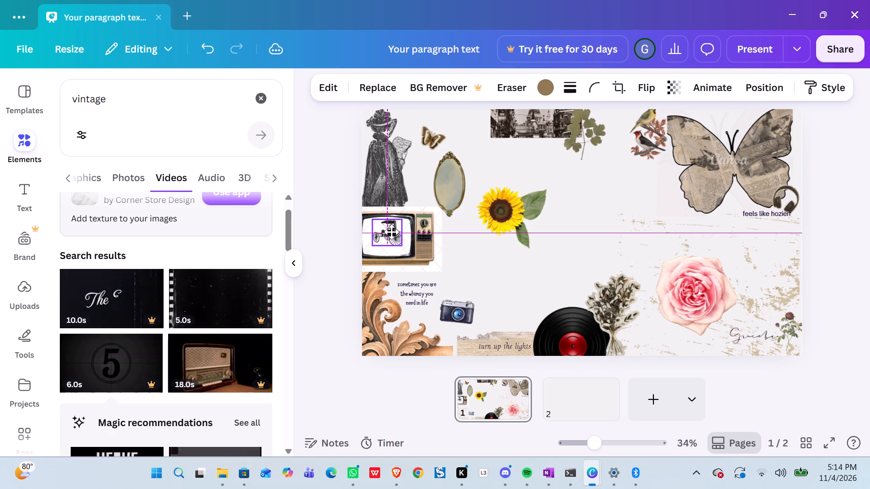
drag(391, 232, 391, 235)
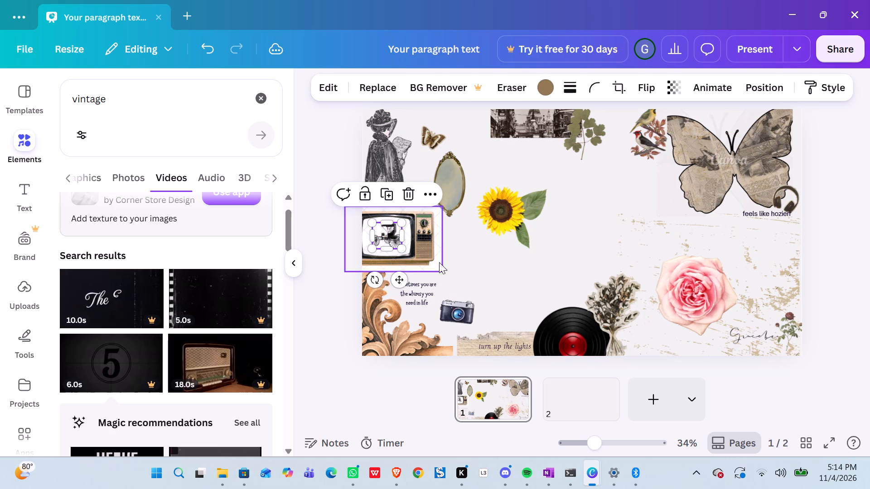
Scale the television picture down to about nine-tenths of its size, keeping its upper-left corner in place.
click(436, 260)
drag(441, 270, 431, 264)
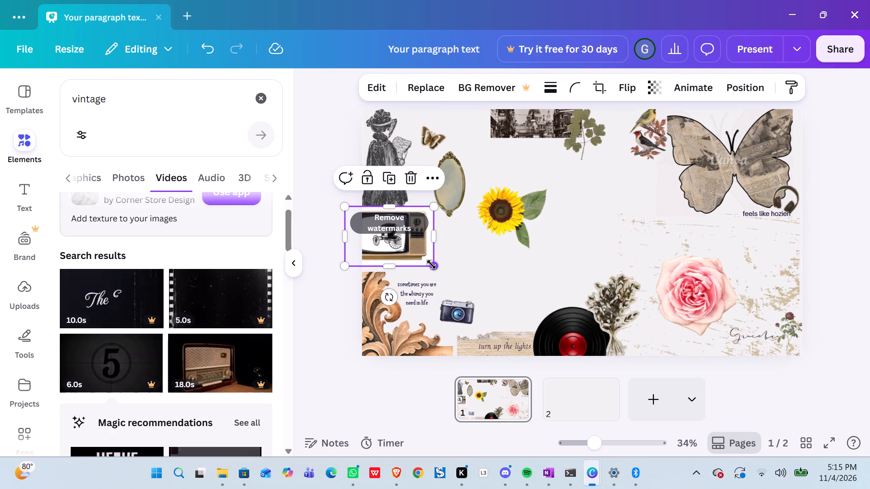
click(481, 252)
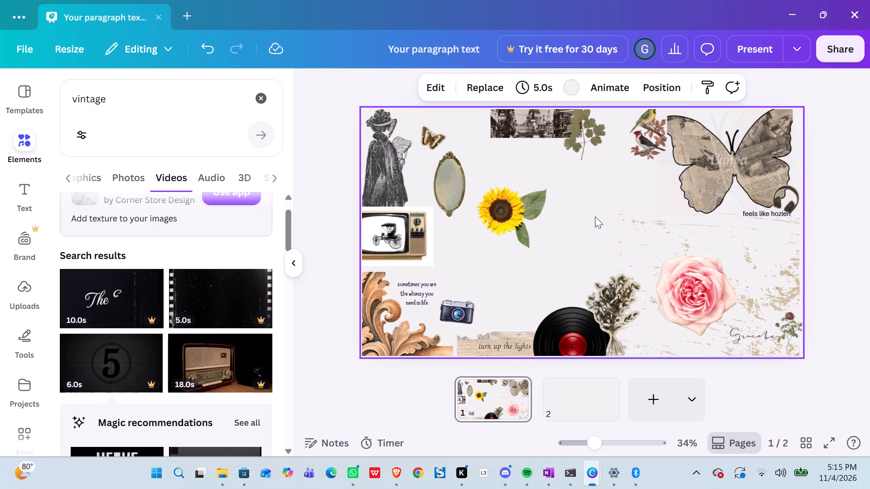
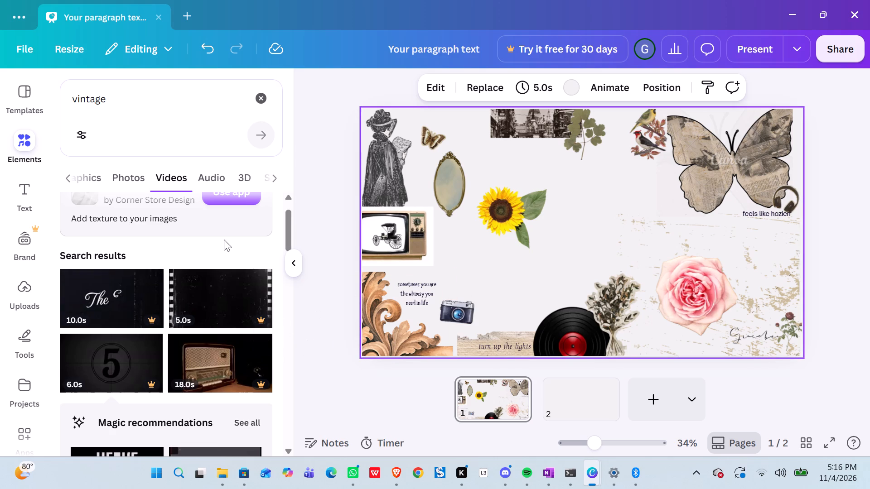
Add the white-lettered "The End" video from the vintage results and scale it down to about a third of its inserted size.
scroll(224, 240, down, 9)
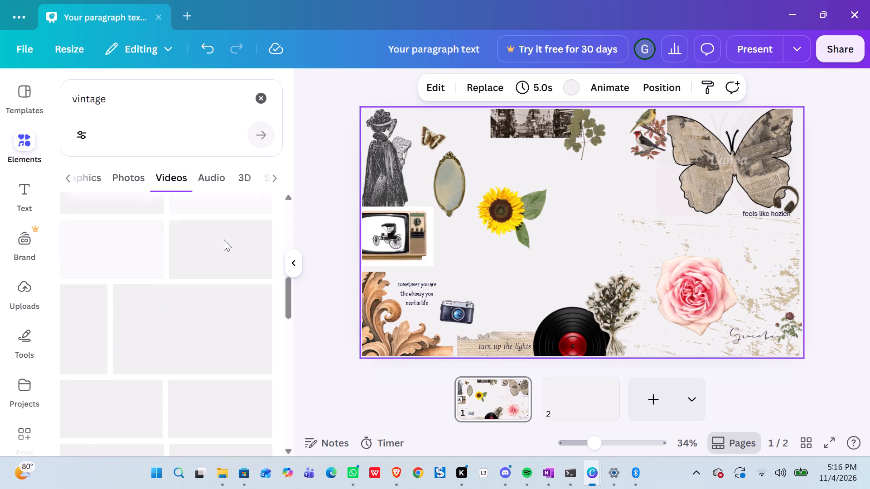
scroll(224, 240, up, 6)
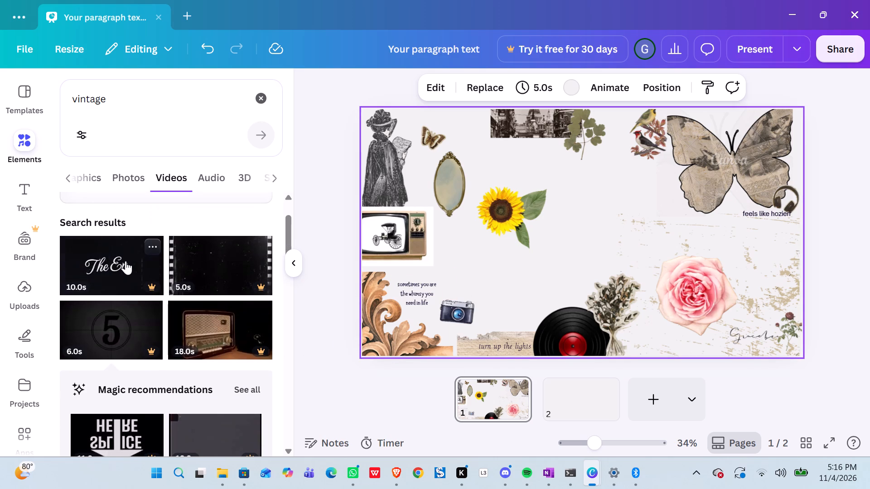
click(124, 267)
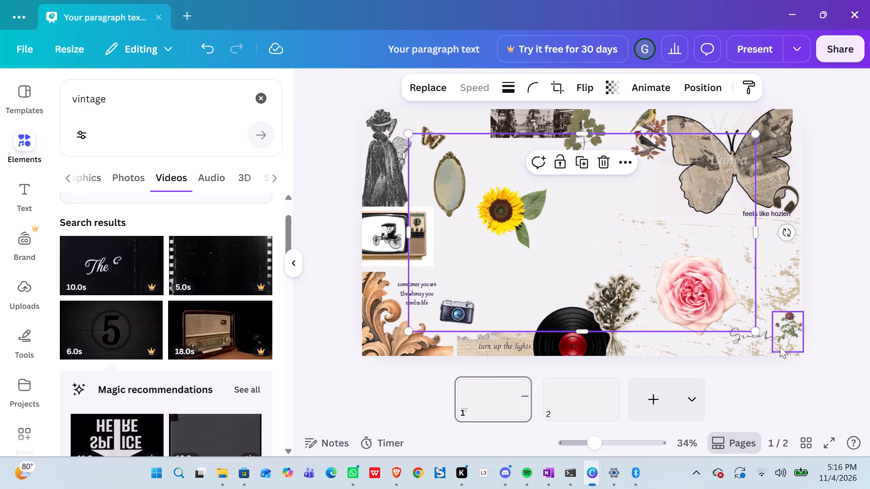
drag(757, 333, 646, 313)
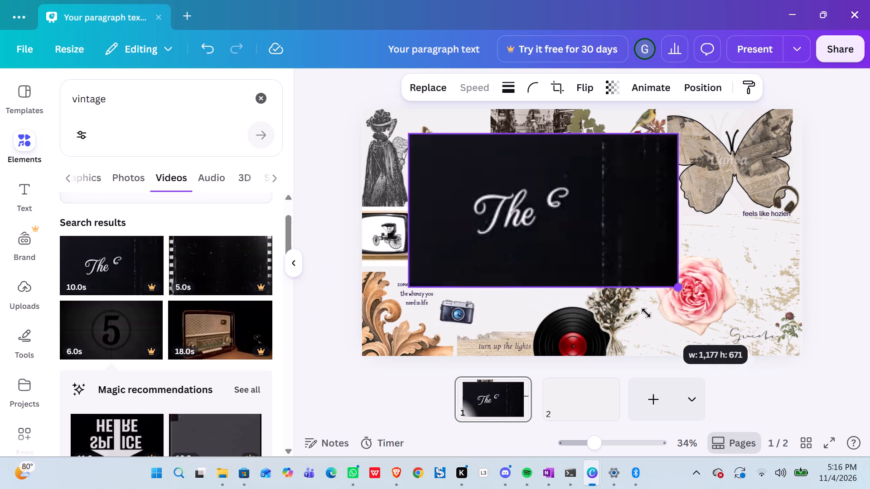
drag(646, 313, 486, 314)
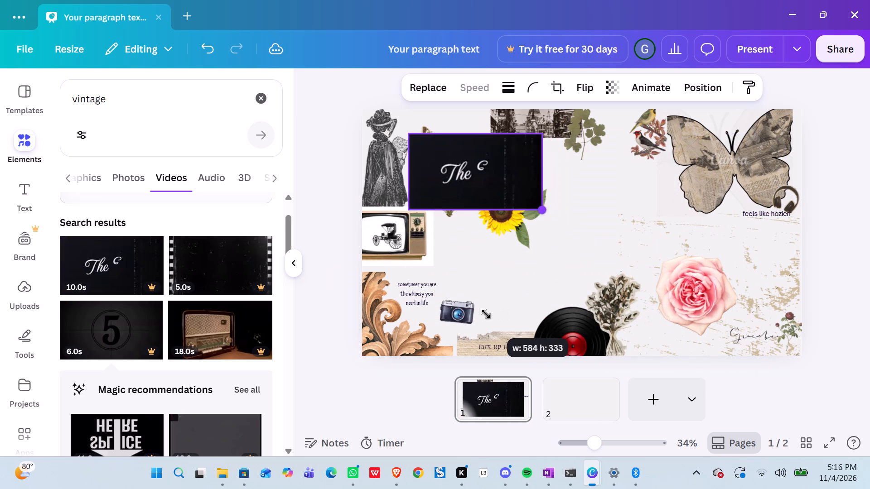
drag(486, 314, 481, 312)
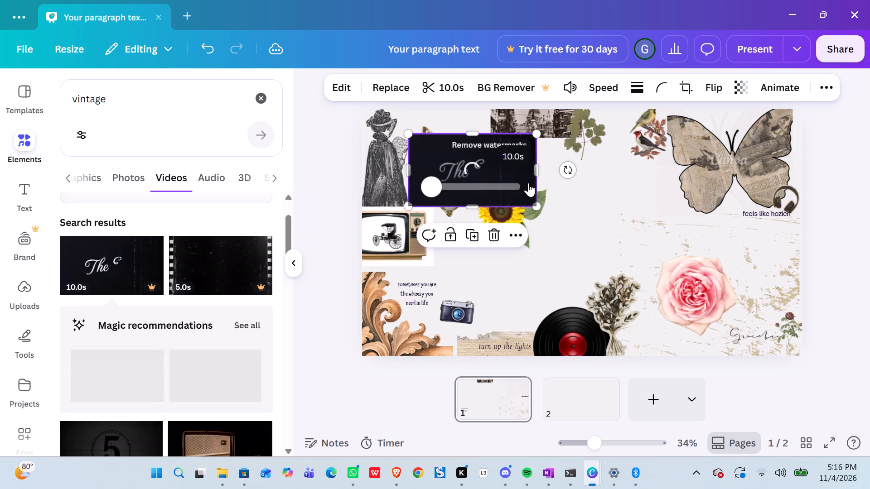
drag(535, 209, 529, 214)
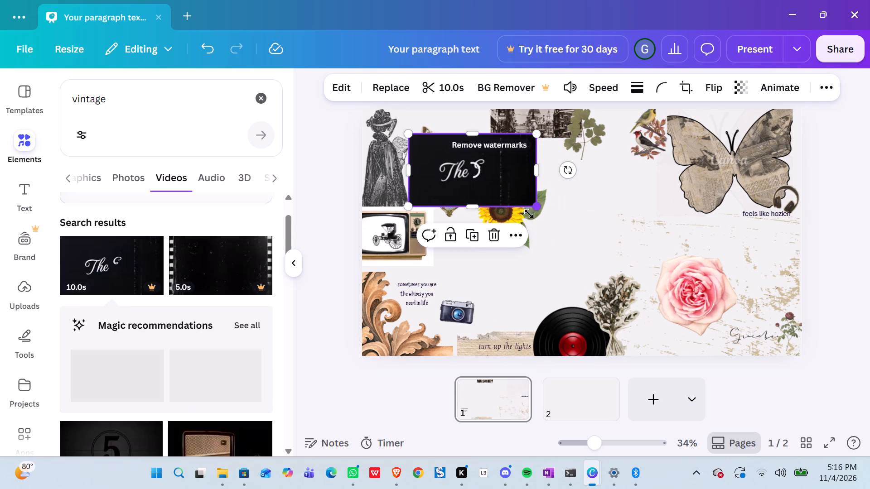
drag(529, 214, 506, 219)
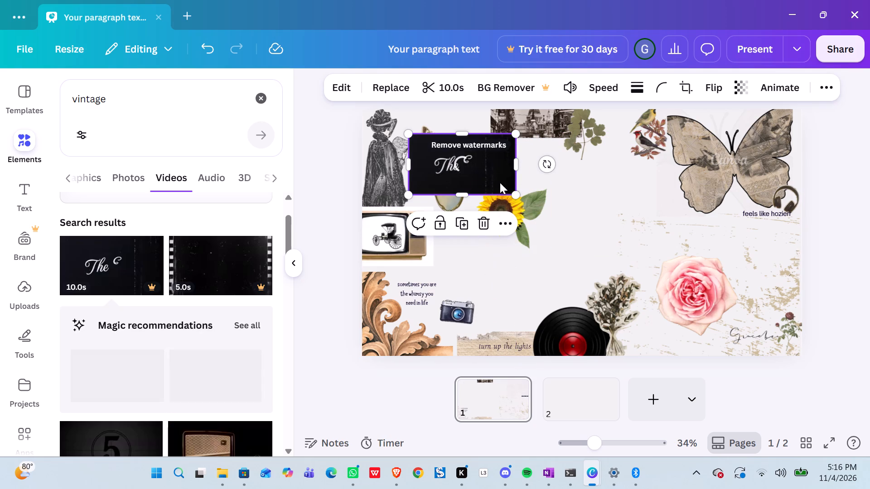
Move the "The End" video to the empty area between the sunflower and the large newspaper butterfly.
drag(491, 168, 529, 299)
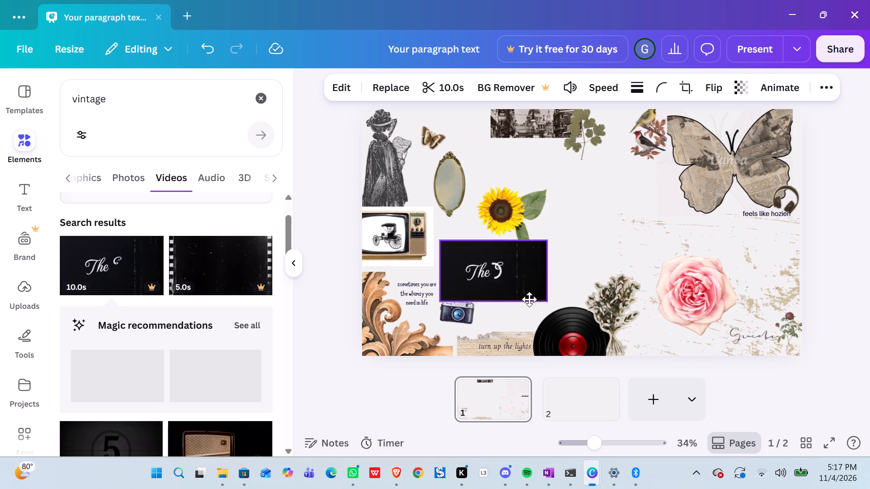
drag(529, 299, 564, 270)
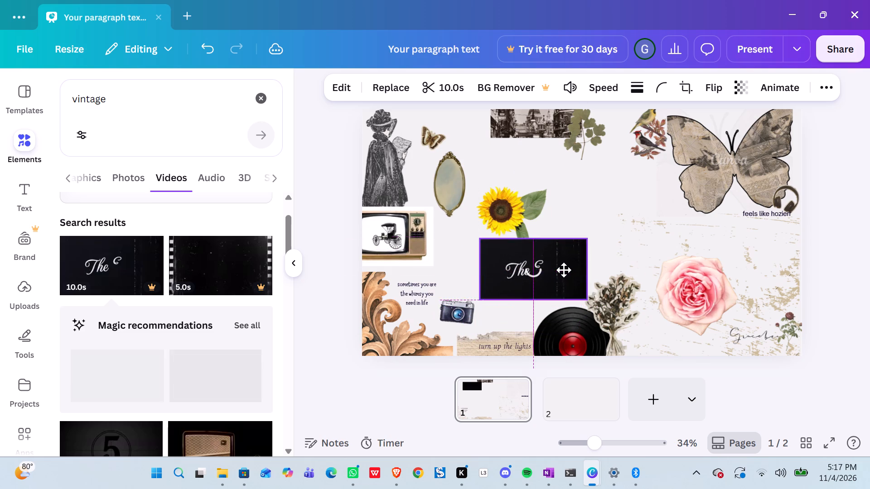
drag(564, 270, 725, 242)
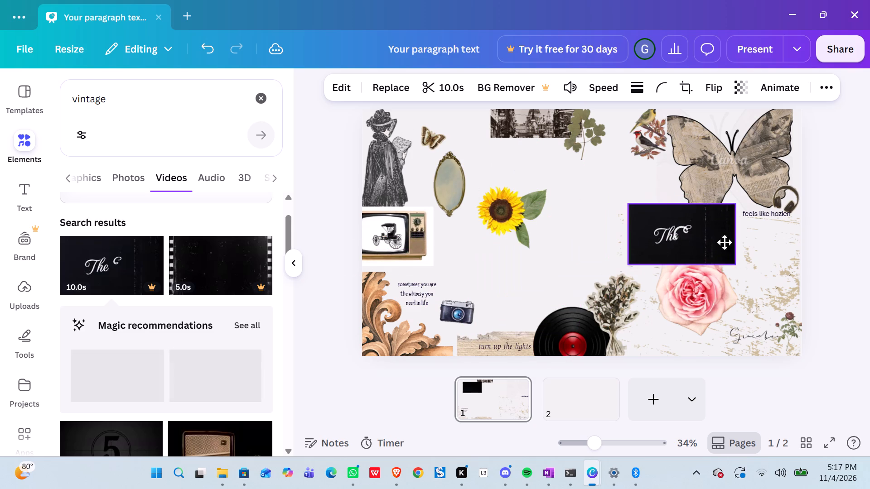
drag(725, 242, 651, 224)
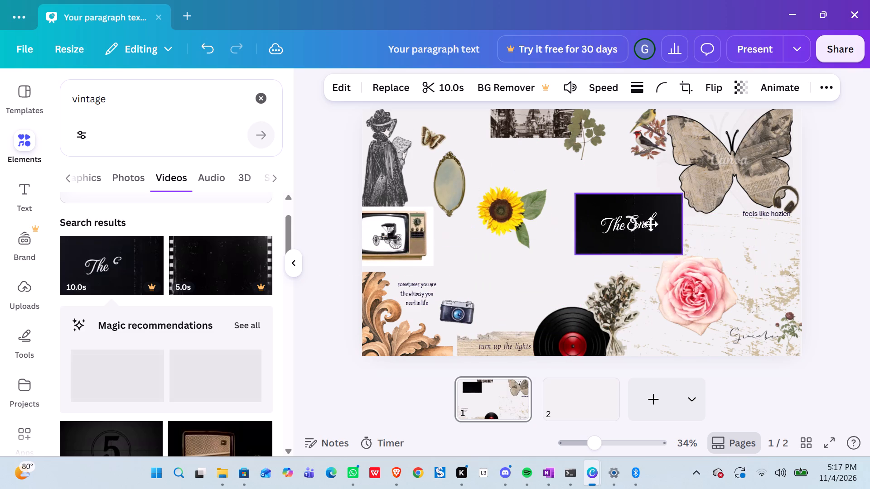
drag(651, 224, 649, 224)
Scale the "The End" video down to about two-thirds of its size and extend its bottom edge slightly downward.
drag(679, 251, 634, 256)
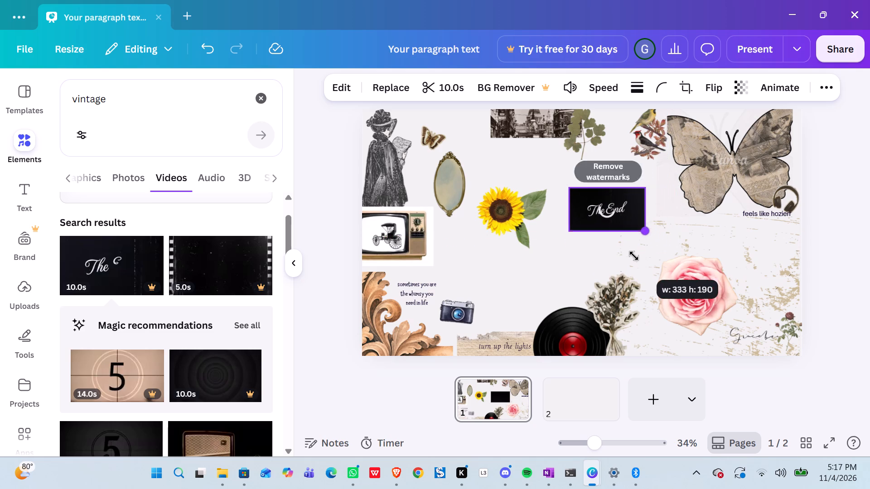
drag(634, 256, 633, 257)
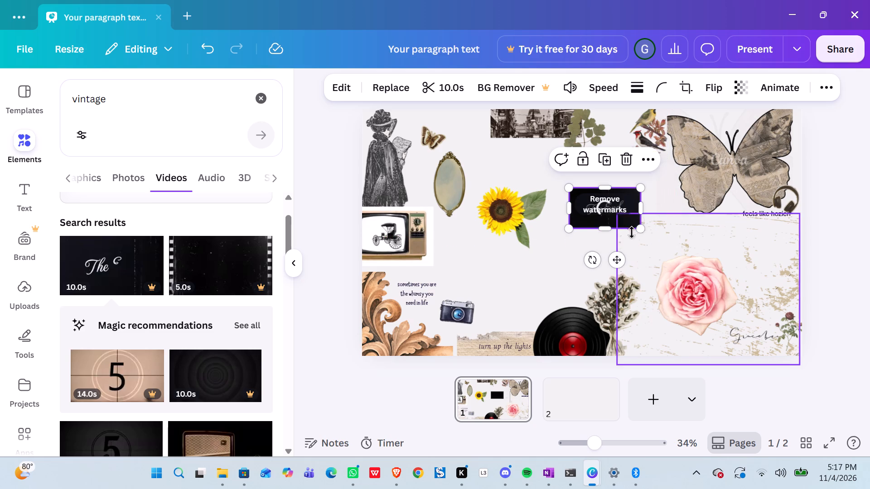
drag(631, 228, 633, 233)
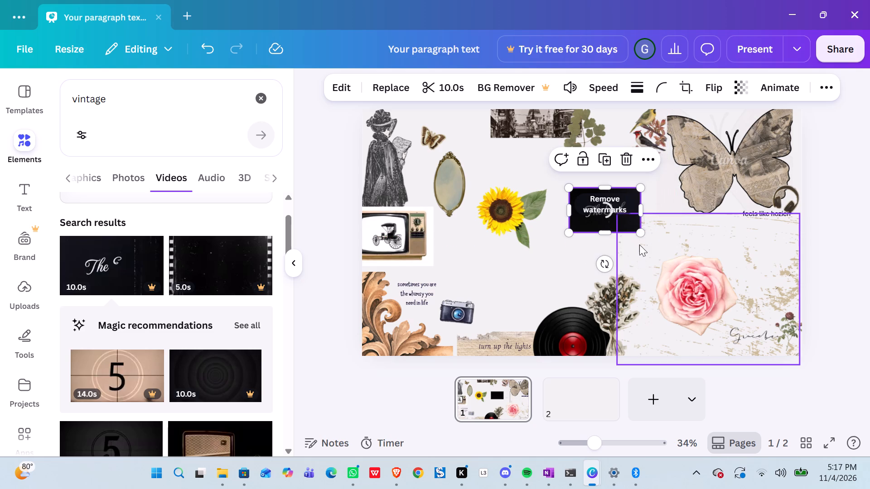
click(642, 246)
click(572, 257)
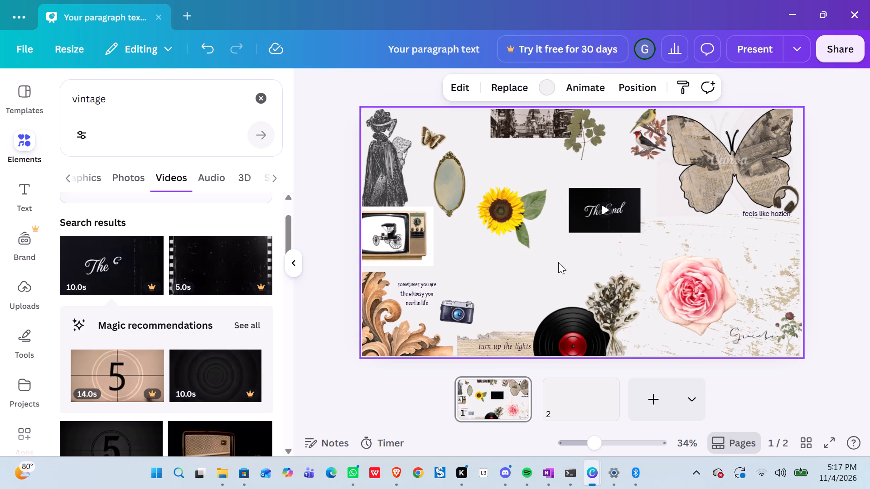
click(557, 262)
Move the "The End" video to the page's bottom edge, just beside the dried bouquet and below the pink rose.
drag(624, 220, 681, 317)
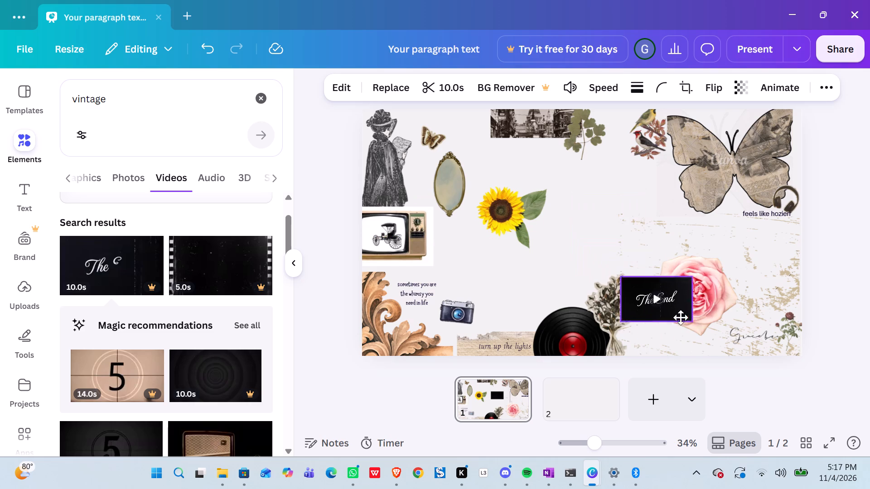
drag(681, 317, 686, 350)
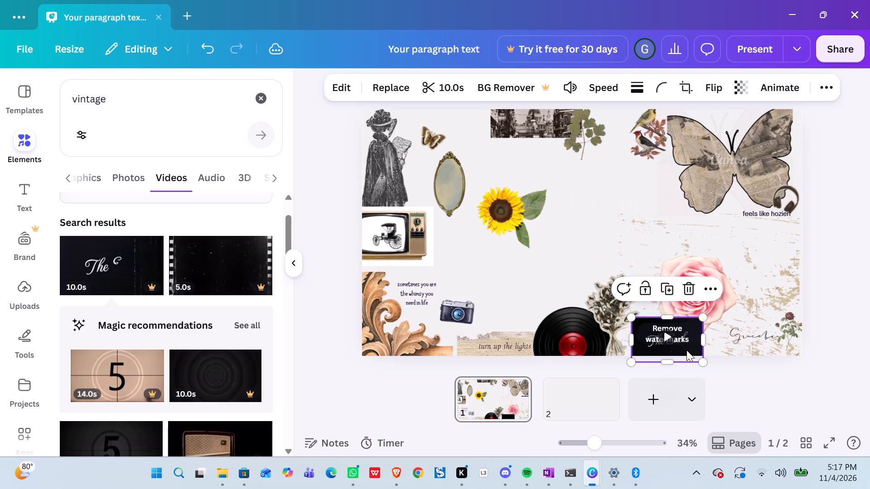
Reposition the distressed paint texture behind the pink rose so that it reaches the page's right edge.
drag(654, 254, 632, 249)
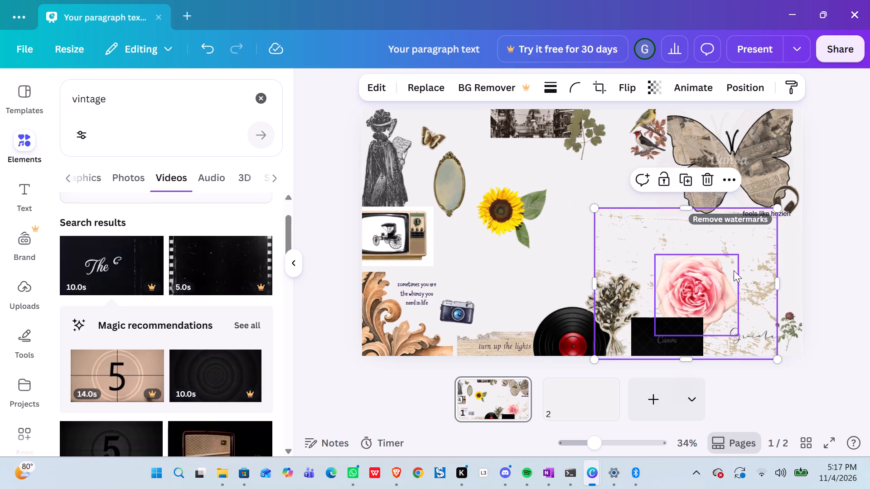
drag(754, 265, 781, 270)
click(579, 244)
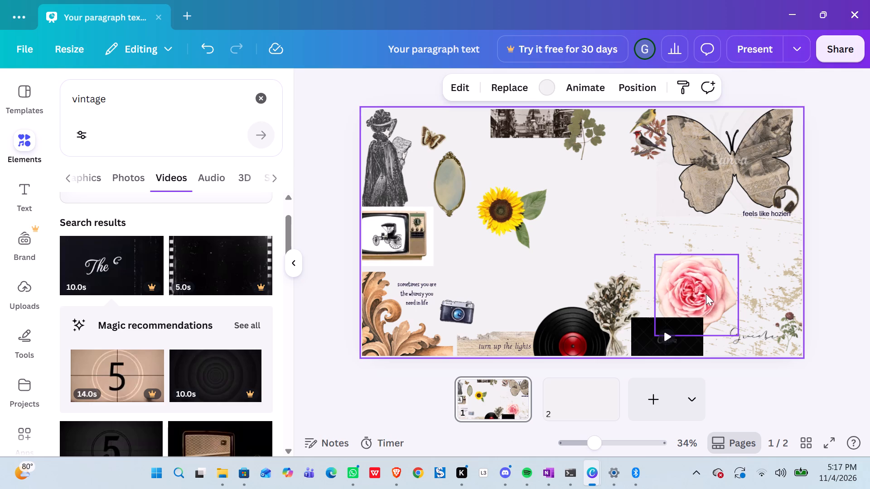
Move the pink rose up and to the right, clear of the "The End" video.
drag(704, 294, 734, 265)
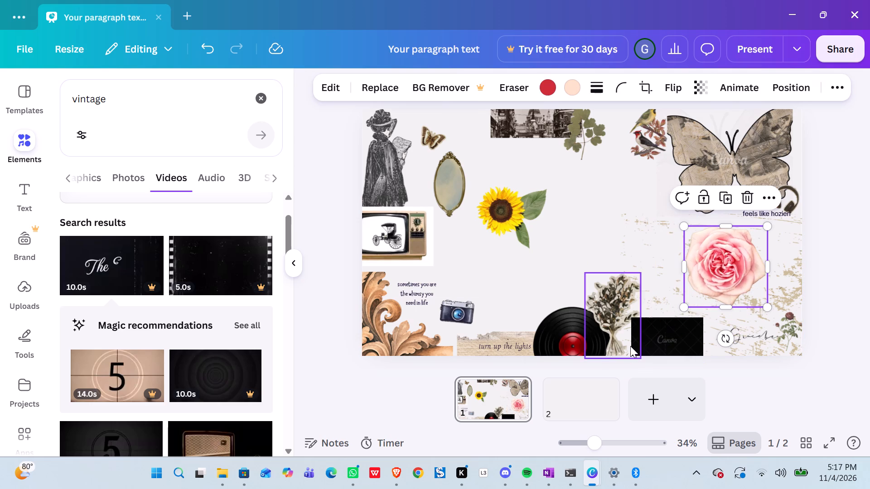
Scale the "The End" video down to about five-sixths of its size from its upper-left corner and preview it on the page.
click(629, 327)
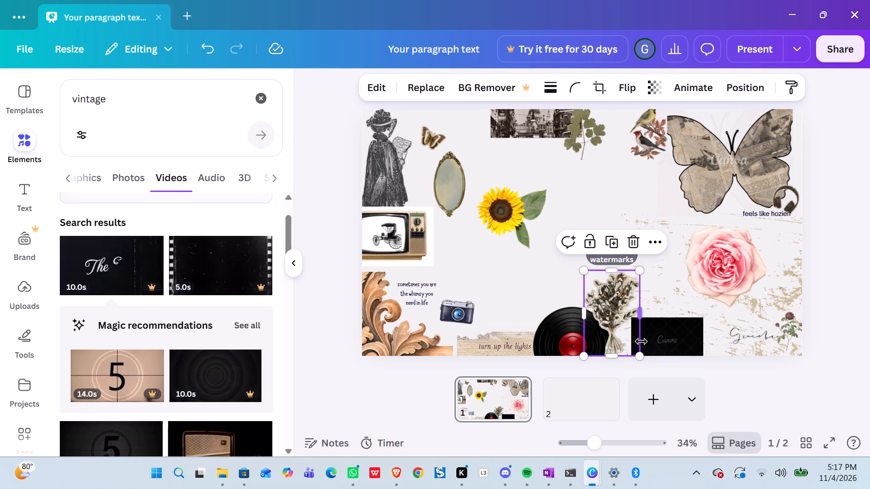
click(632, 321)
drag(630, 317, 631, 318)
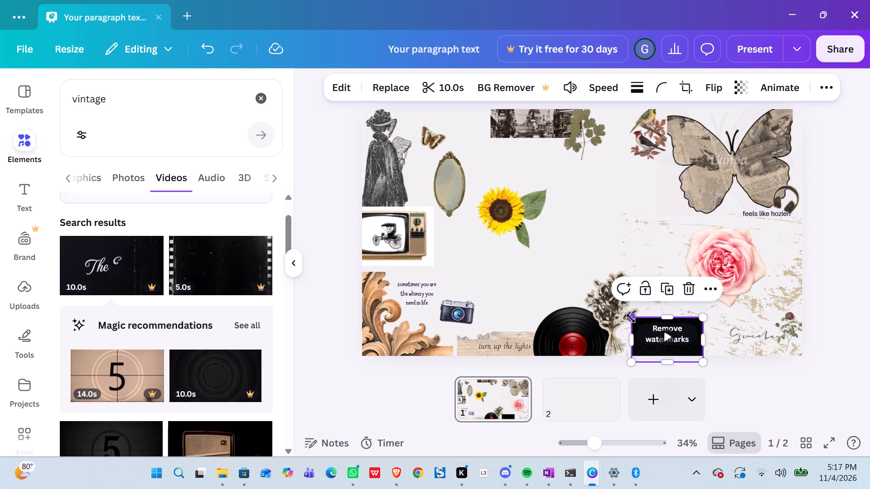
drag(631, 318, 647, 320)
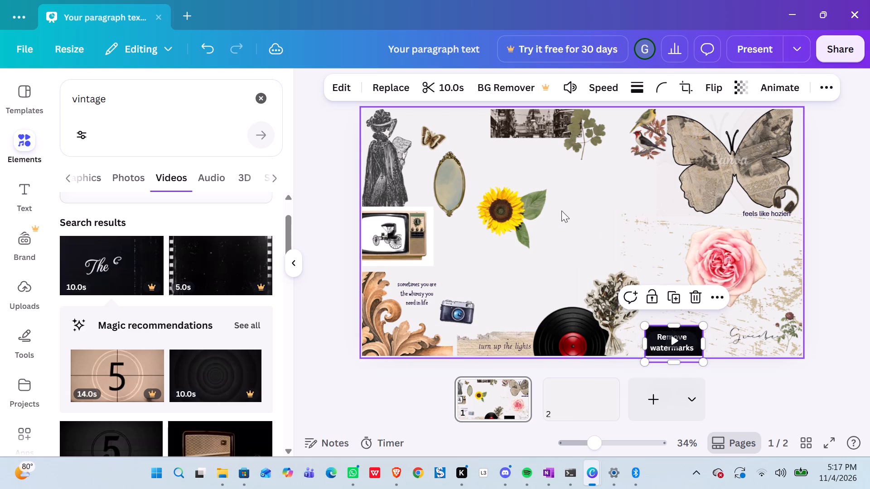
click(561, 211)
click(676, 339)
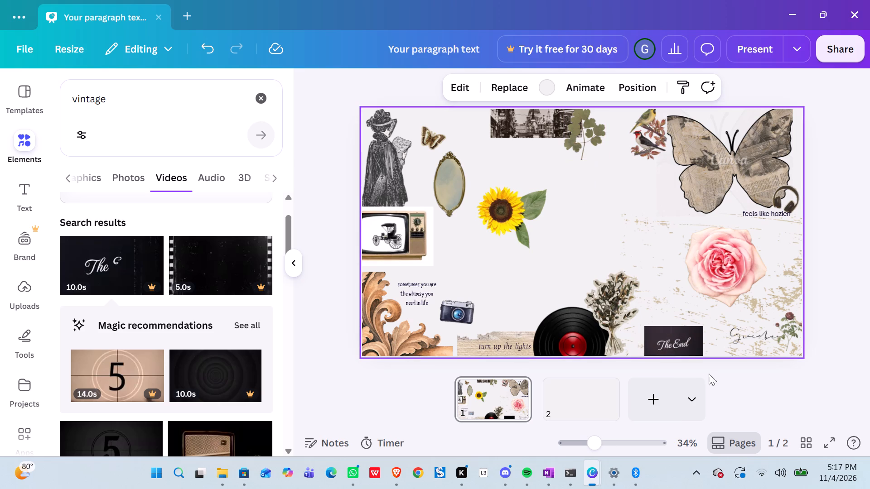
Browse further down the vintage video results for another clip.
scroll(150, 365, down, 3)
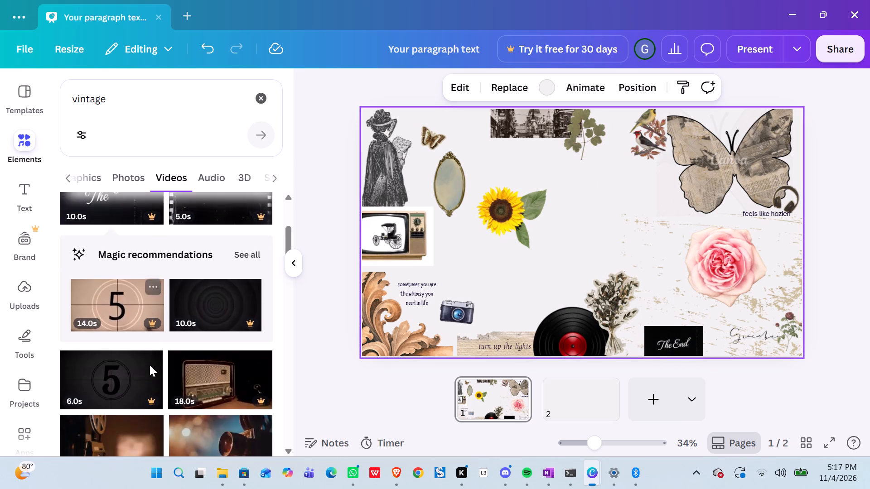
scroll(150, 365, down, 6)
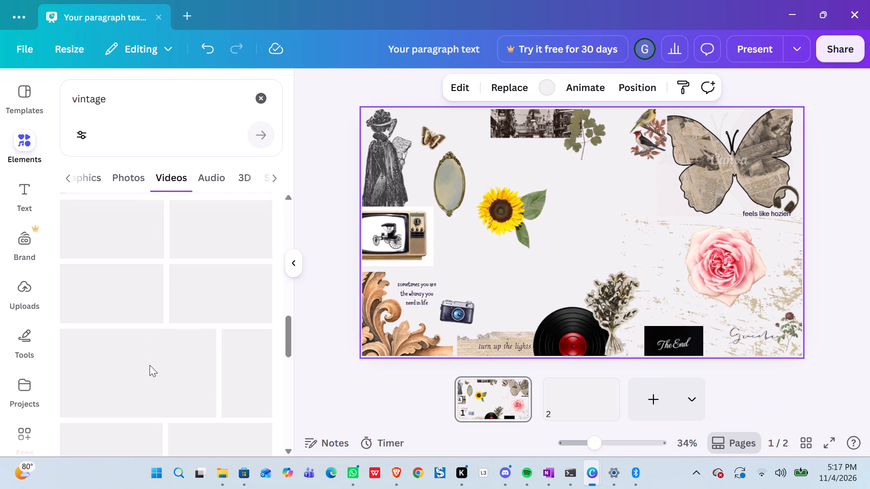
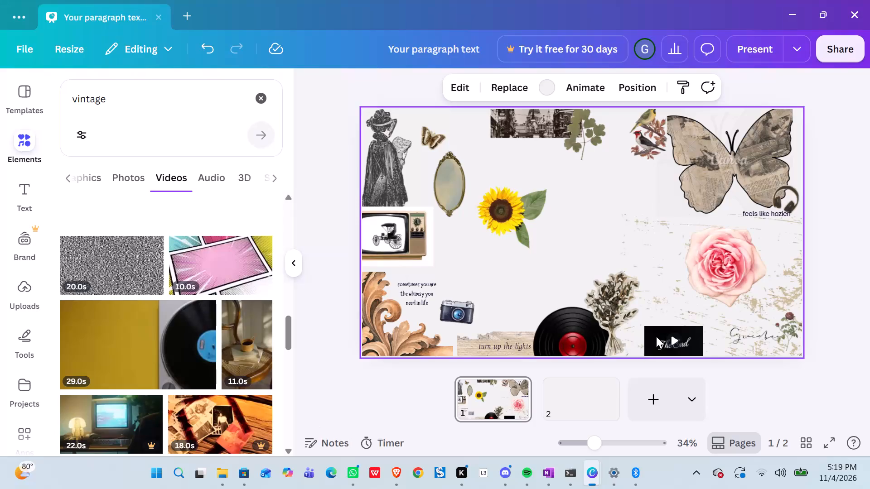
Play the "The End" video on the page to preview it again.
click(673, 340)
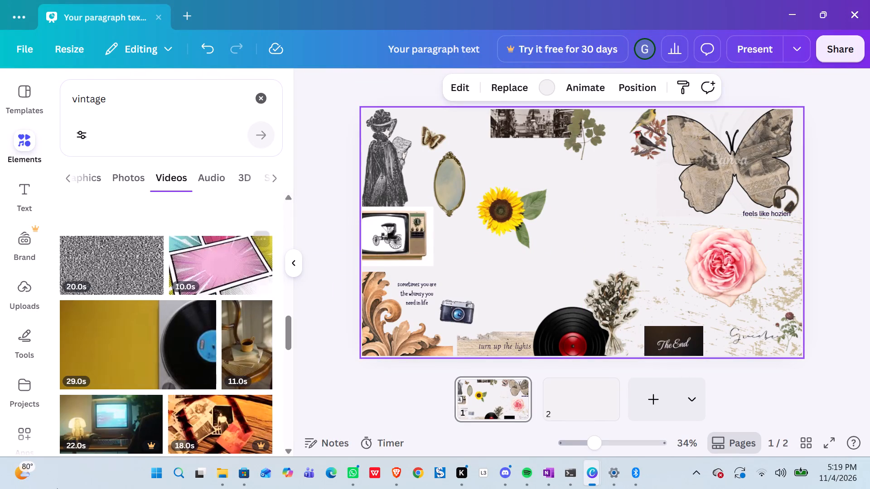
Browse the "vintage" element results beyond videos, looking through the audio and 3D categories.
scroll(163, 370, down, 6)
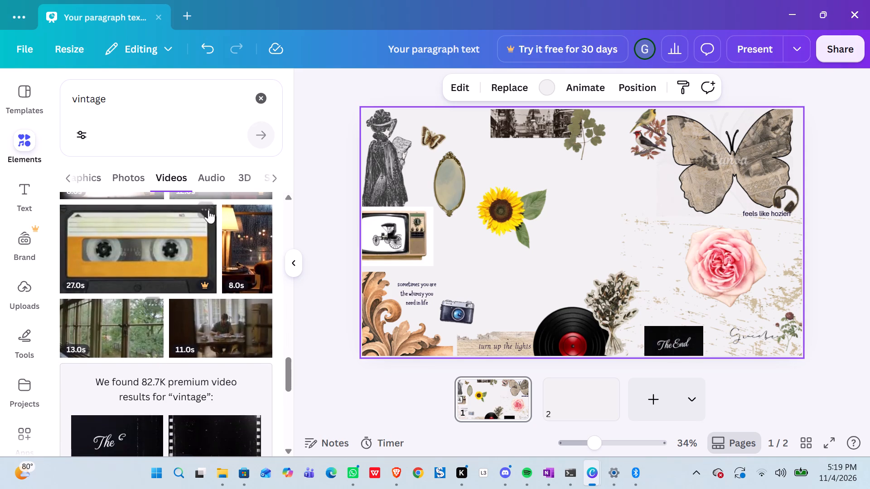
click(230, 174)
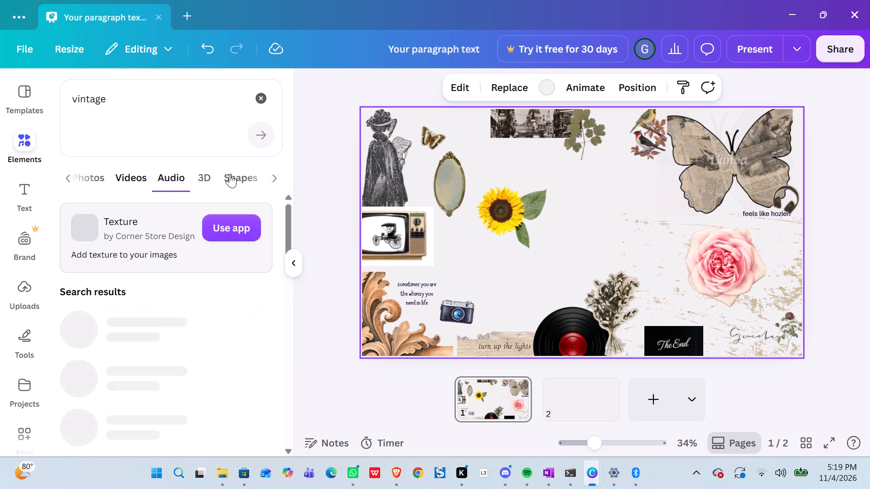
click(207, 177)
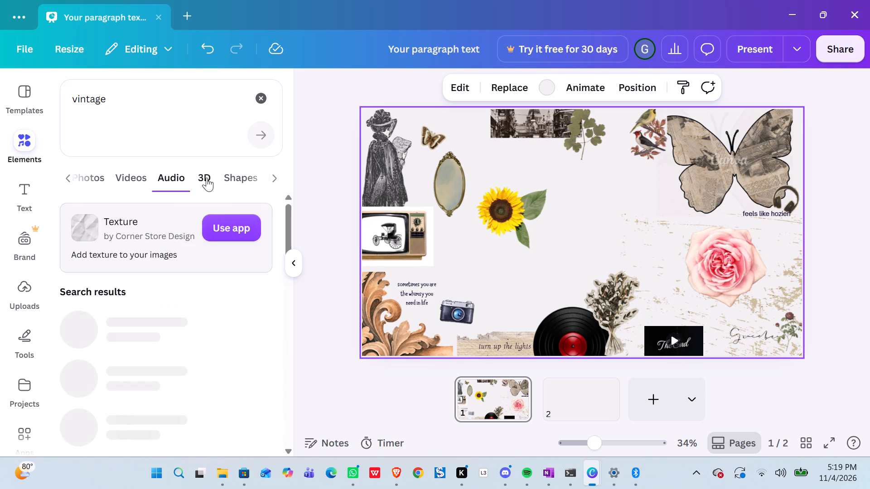
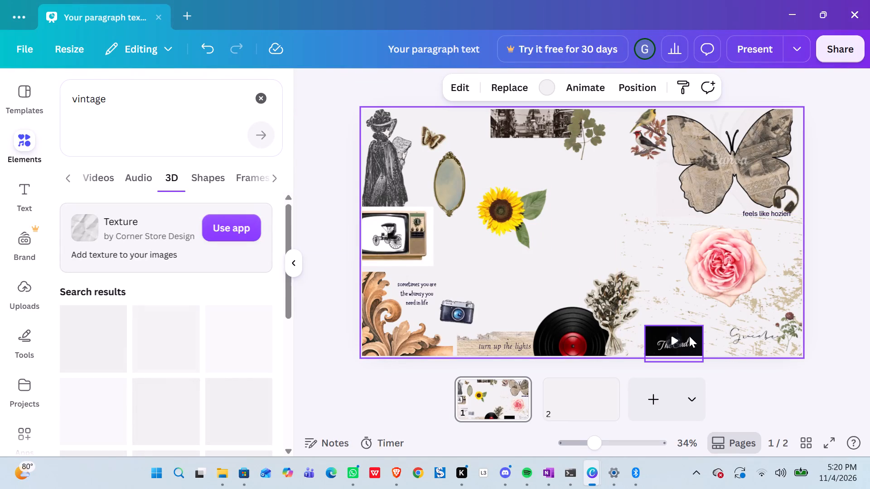
Play the "The End" video on the page once more.
click(674, 337)
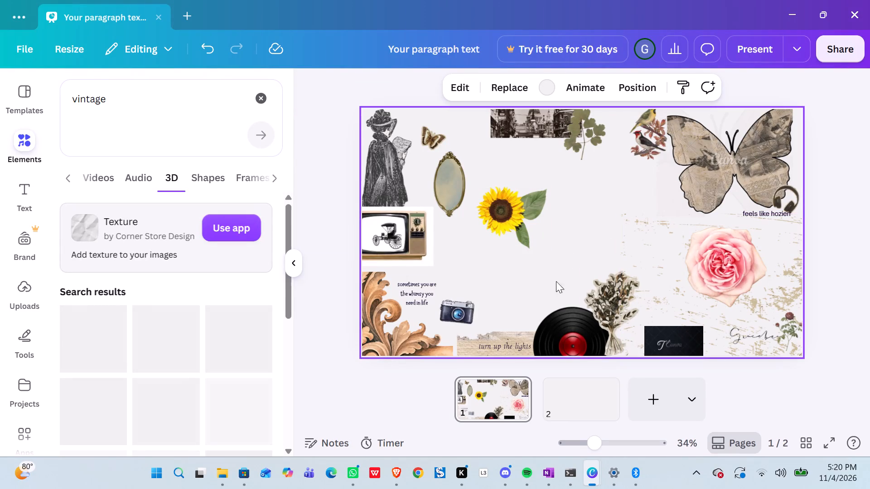